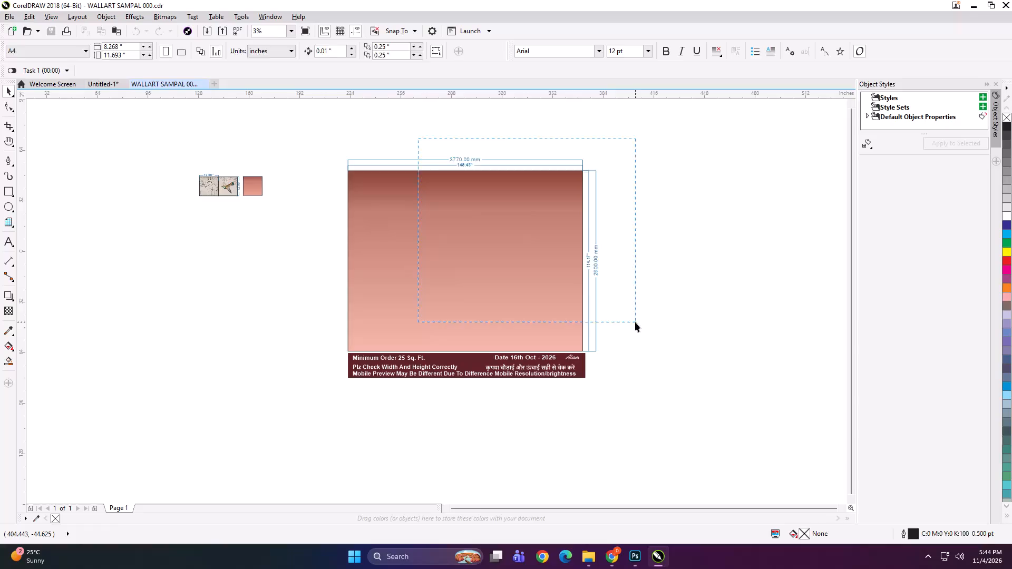
Delete the dimension lines, the order-note banner and the small sample images around the large gradient panel.
{"action": "key", "text": "Delete"}
{"action": "left_click_drag", "start_coordinate": [651, 257], "coordinate": [285, 424]}
{"action": "key", "text": "Delete"}
{"action": "left_click_drag", "start_coordinate": [152, 144], "coordinate": [298, 277]}
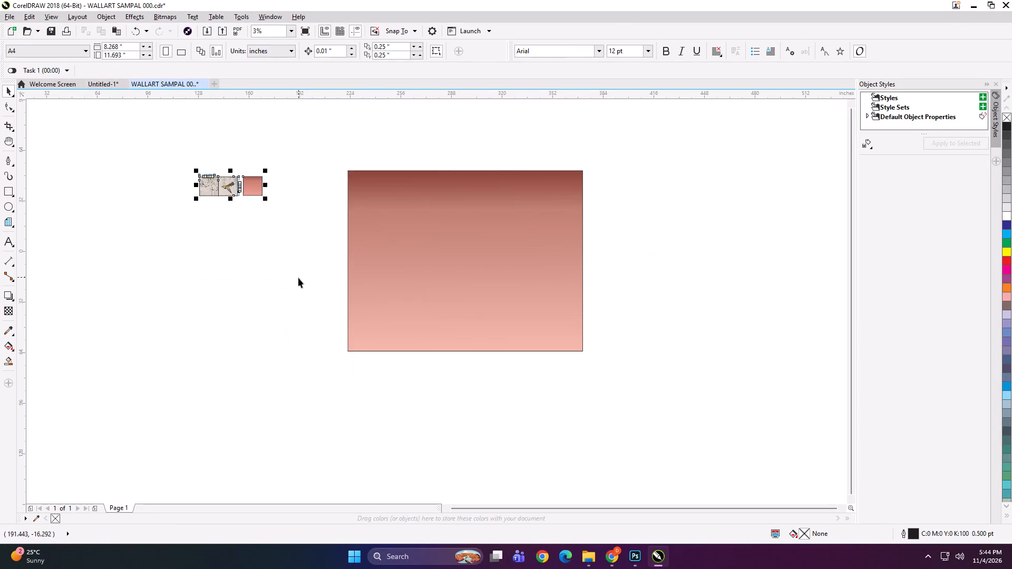
{"action": "key", "text": "Delete"}
Create a rectangle matching the size of the large gradient panel and set its width to 12 inches.
{"action": "left_click", "coordinate": [422, 217]}
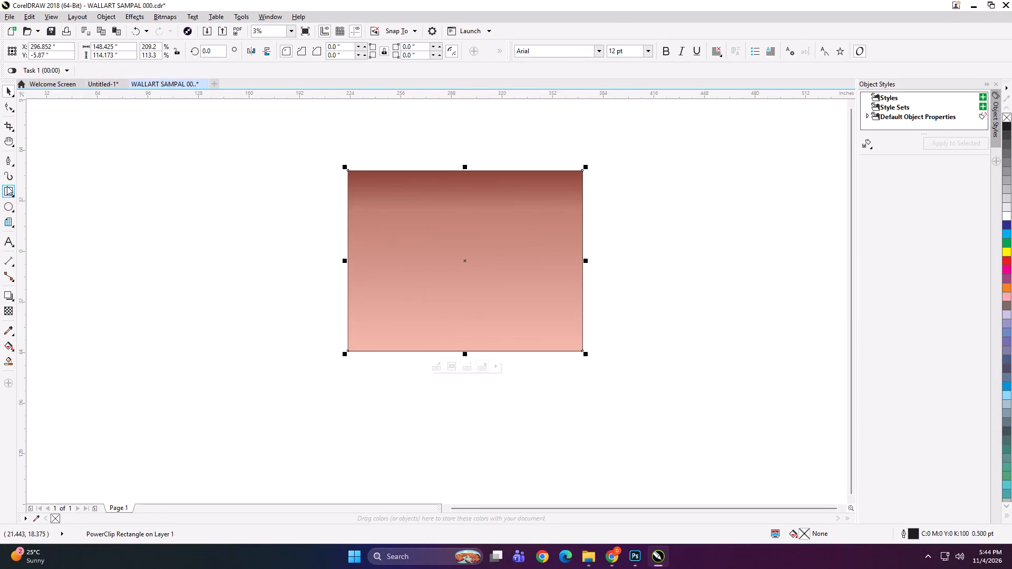
{"action": "double_click", "coordinate": [7, 186], "text": "shift"}
{"action": "key", "text": "shift+space"}
{"action": "left_click_drag", "start_coordinate": [124, 46], "coordinate": [72, 50]}
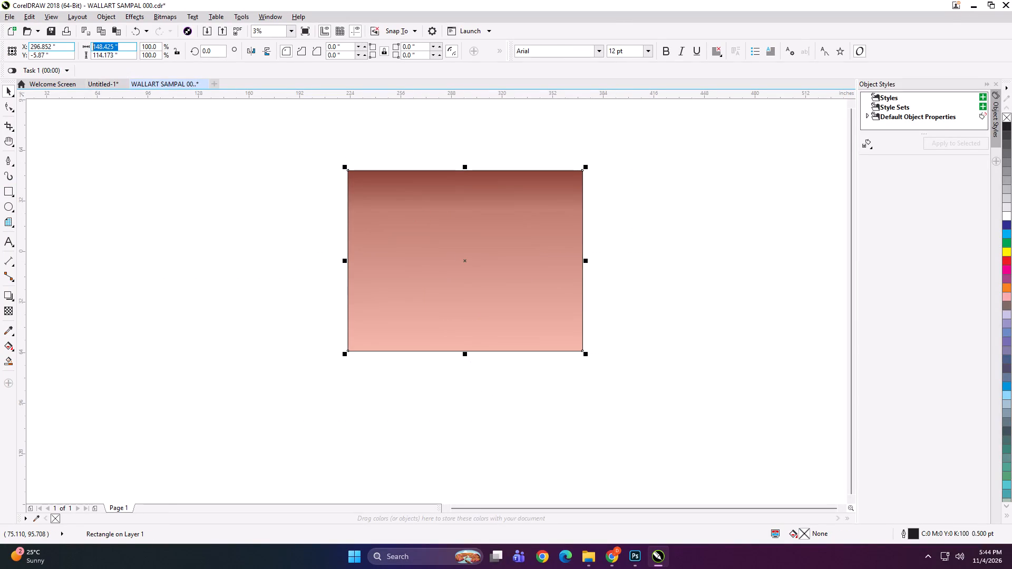
{"action": "type", "text": "12"}
{"action": "key", "text": "Return"}
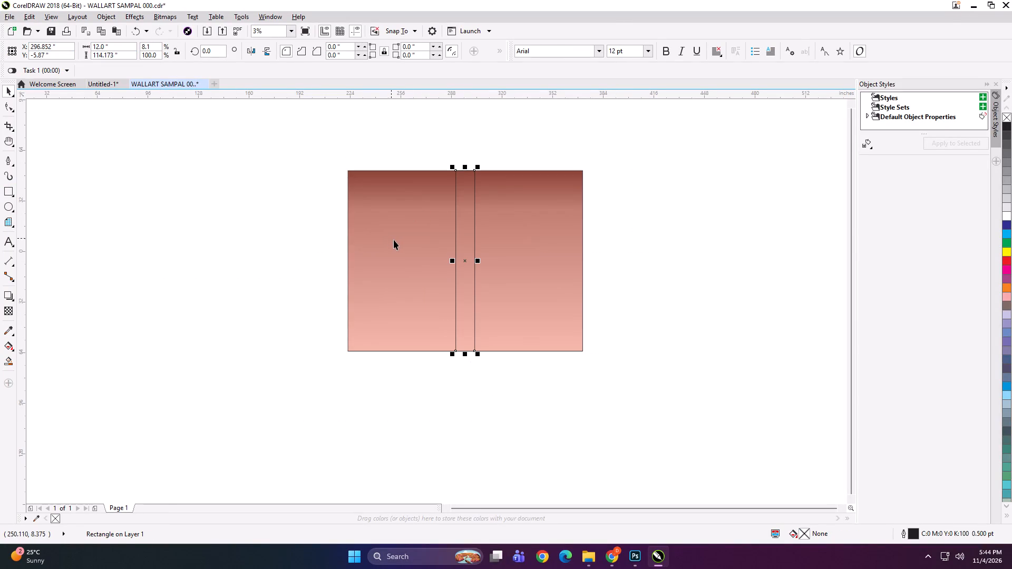
Align the 12-inch-wide rectangle to the center of the gradient panel.
{"action": "left_click", "coordinate": [397, 240], "text": "shift"}
{"action": "key", "text": "l"}
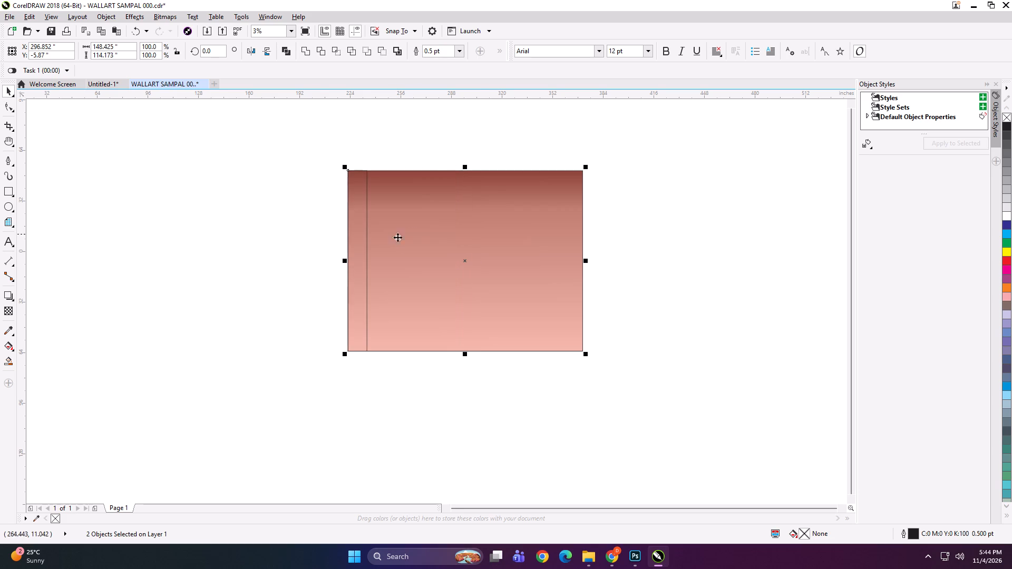
{"action": "left_click", "coordinate": [237, 260]}
{"action": "left_click", "coordinate": [362, 242]}
{"action": "left_click", "coordinate": [415, 248], "text": "shift"}
{"action": "type", "text": "CE"}
PowerClip the gradient panel inside the narrow centered rectangle.
{"action": "left_click", "coordinate": [315, 232]}
{"action": "left_click", "coordinate": [323, 236]}
{"action": "left_click", "coordinate": [362, 235]}
{"action": "key", "text": "shift+Return"}
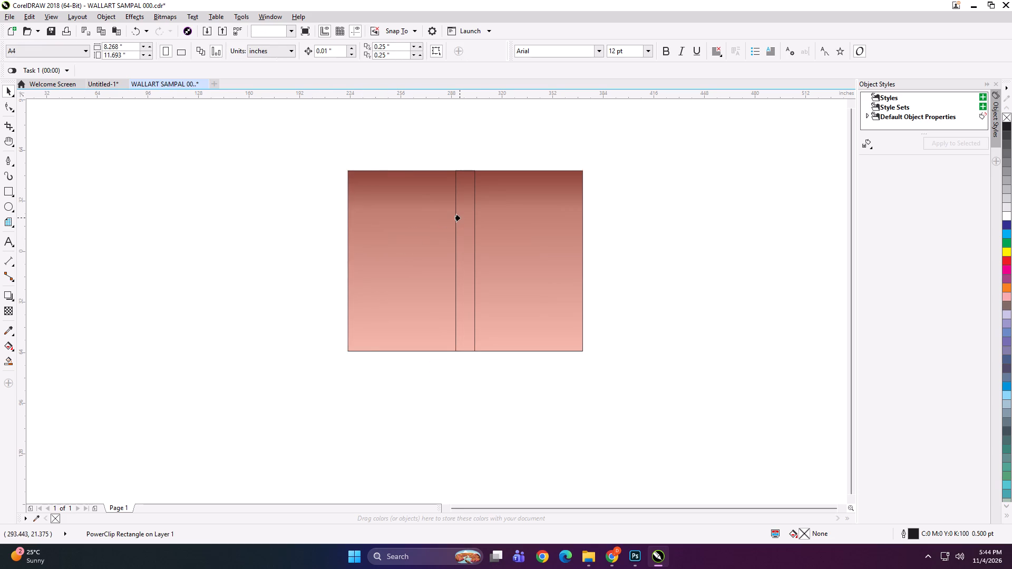
{"action": "left_click", "coordinate": [460, 218]}
Export only the selected gradient strip as a TIFF bitmap named 12x114 in the Downloads folder.
{"action": "key", "text": "ctrl+e"}
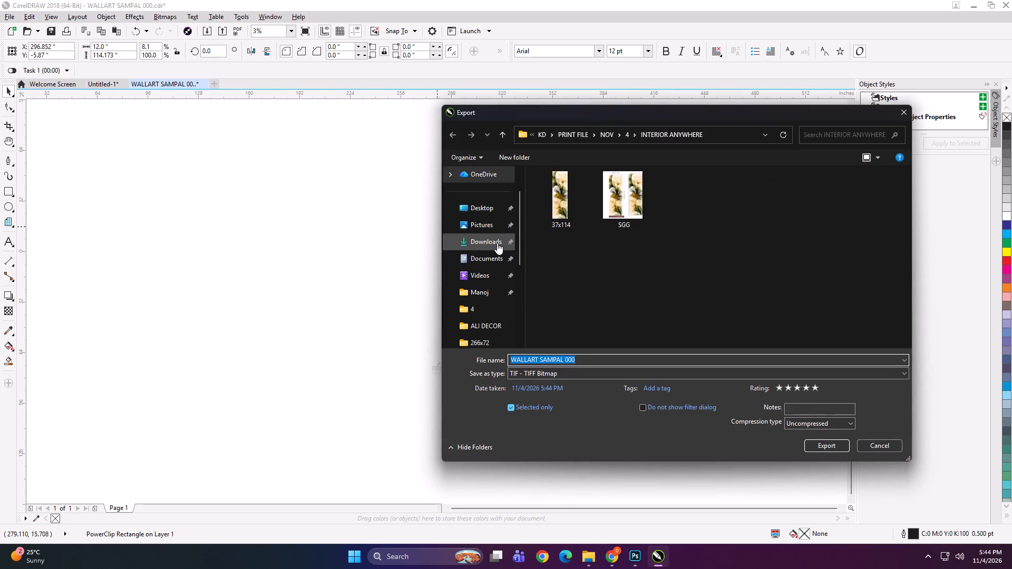
{"action": "scroll", "coordinate": [497, 243], "scroll_direction": "up", "scroll_amount": 3}
{"action": "double_click", "coordinate": [490, 270]}
{"action": "left_click", "coordinate": [575, 359]}
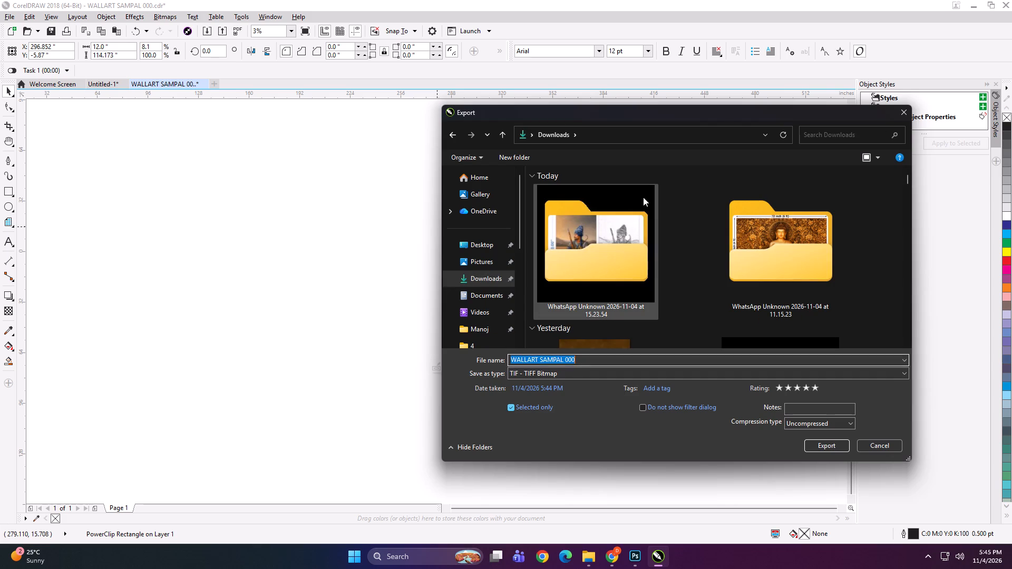
{"action": "type", "text": "12x114"}
{"action": "key", "text": "space"}
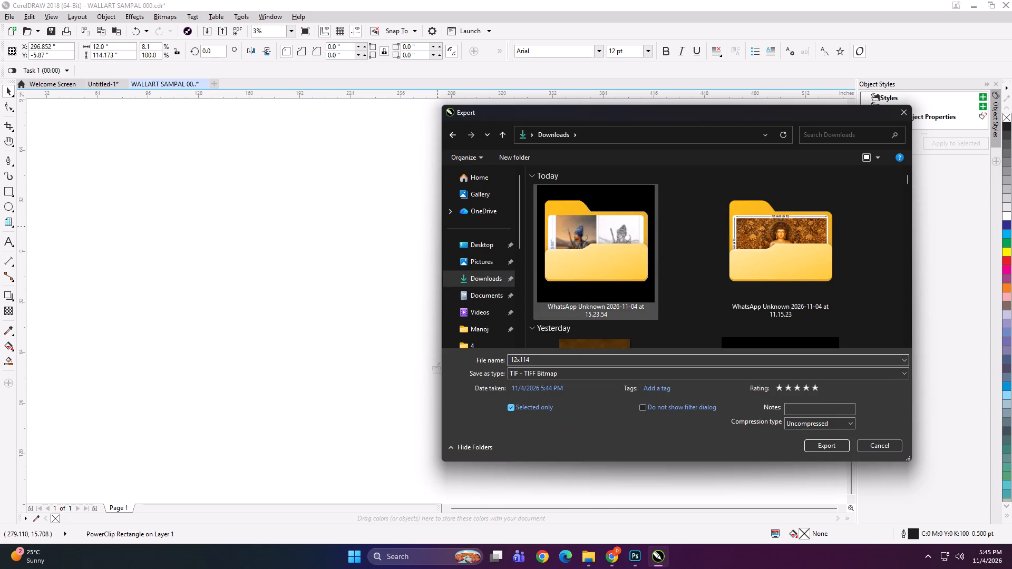
{"action": "key", "text": "Return"}
{"action": "key", "text": "Return"}
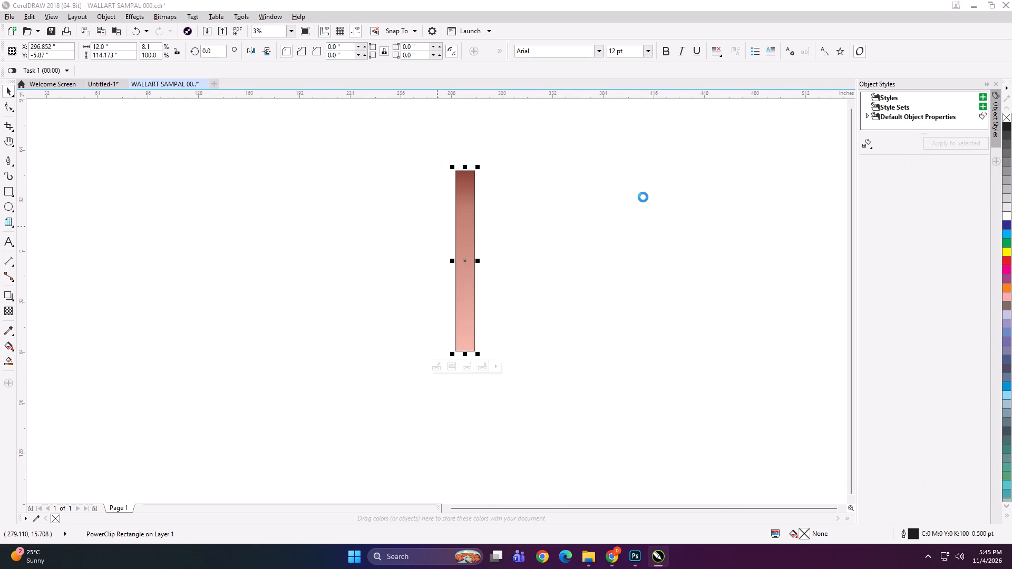
Close the WALLART SAMPAL 000 document.
{"action": "left_click", "coordinate": [206, 85]}
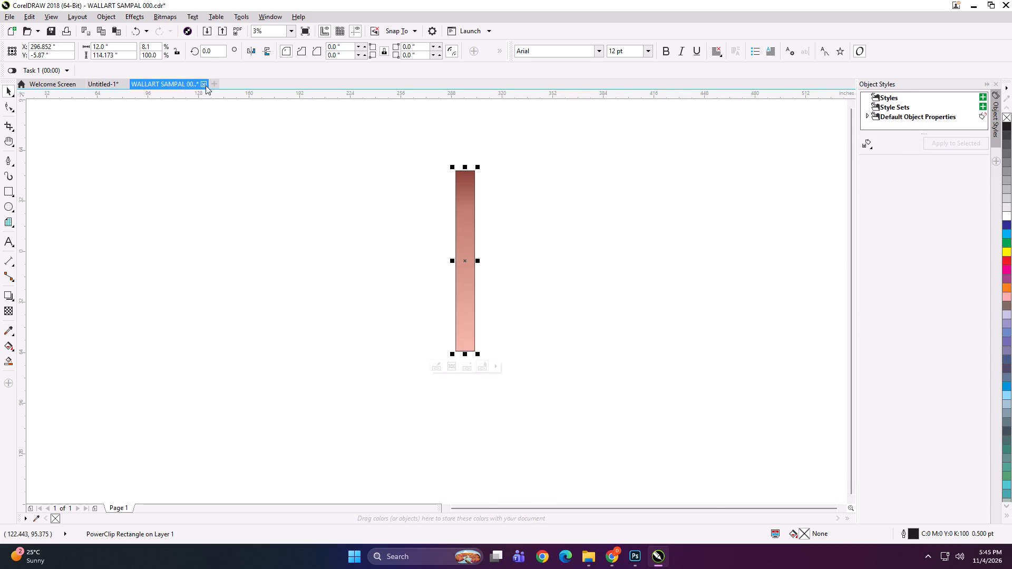
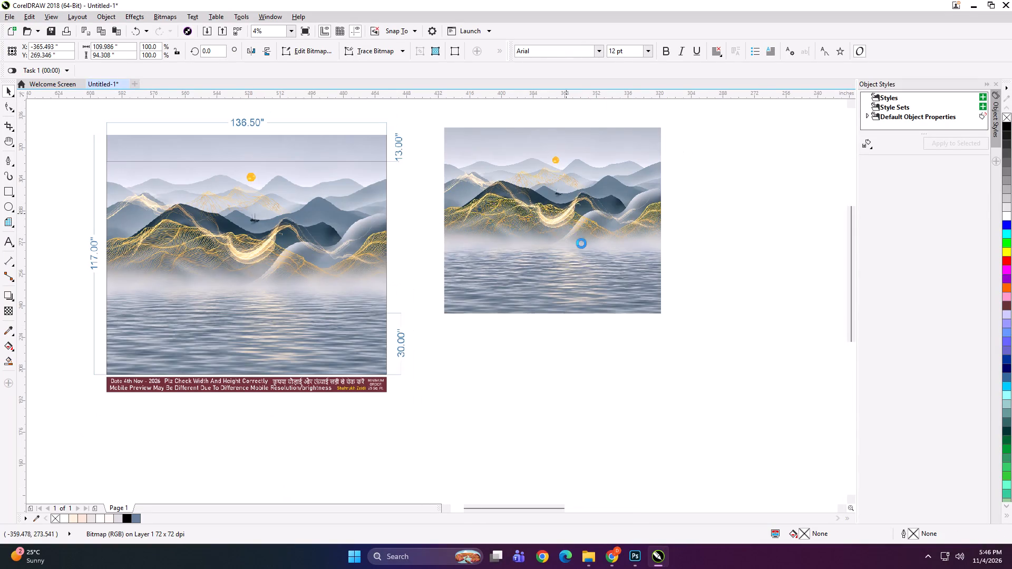
Resize the separate mountain landscape bitmap beside the dimensioned layout to 136.5 inches wide by 117 inches high.
{"action": "left_click", "coordinate": [126, 52]}
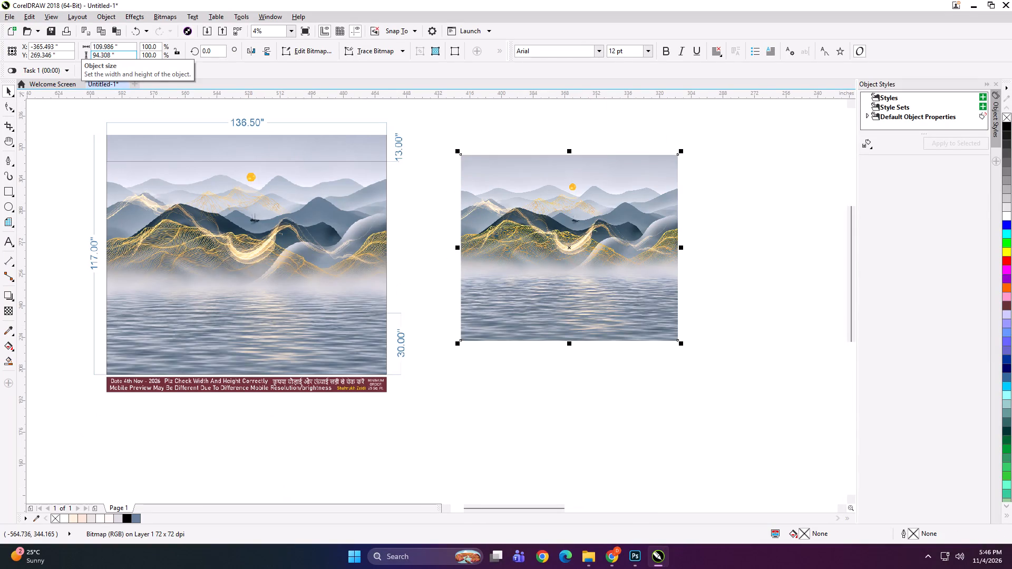
{"action": "left_click", "coordinate": [126, 43]}
{"action": "key", "text": "ctrl+a"}
{"action": "type", "text": "136.5"}
{"action": "key", "text": "Tab"}
{"action": "type", "text": "117"}
{"action": "key", "text": "Return"}
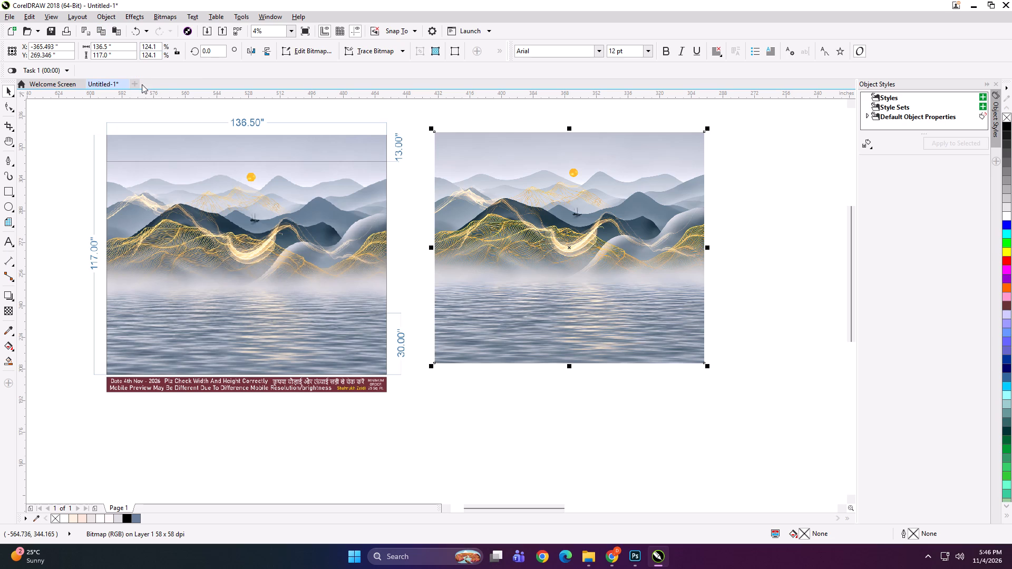
Create a rectangle over the resized landscape bitmap, matching its size and position.
{"action": "double_click", "coordinate": [10, 191], "text": "shift"}
{"action": "key", "text": "shift+space"}
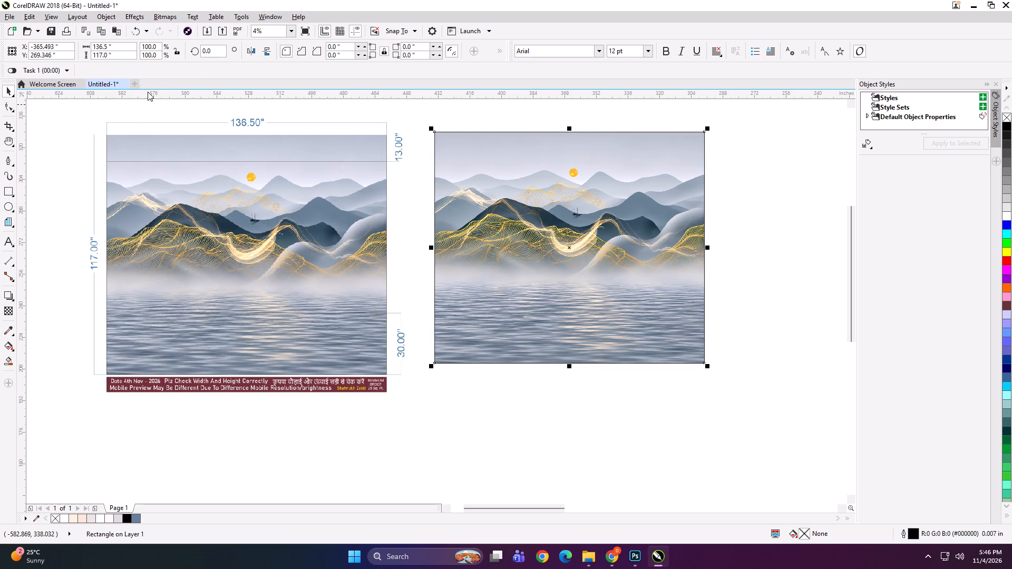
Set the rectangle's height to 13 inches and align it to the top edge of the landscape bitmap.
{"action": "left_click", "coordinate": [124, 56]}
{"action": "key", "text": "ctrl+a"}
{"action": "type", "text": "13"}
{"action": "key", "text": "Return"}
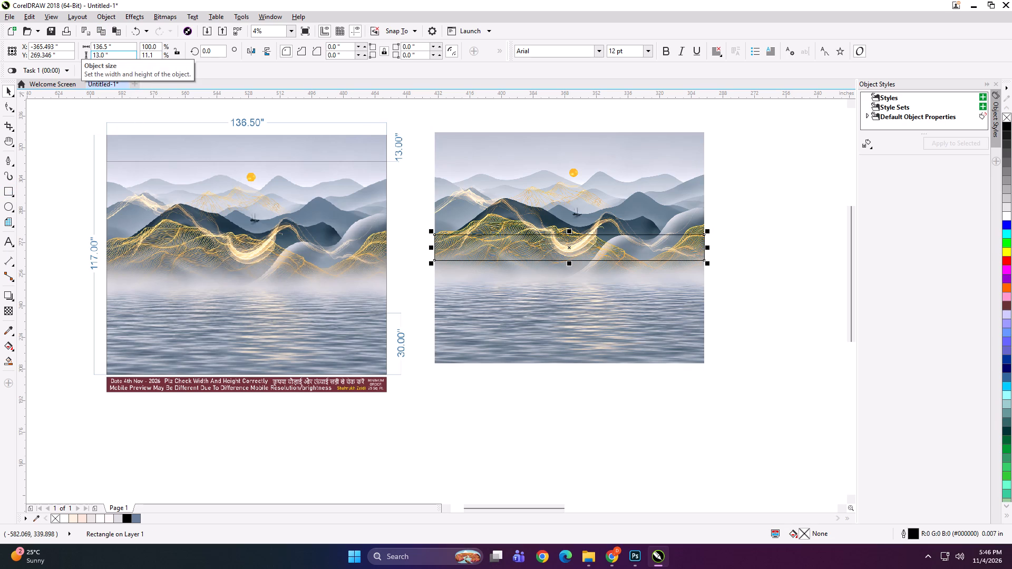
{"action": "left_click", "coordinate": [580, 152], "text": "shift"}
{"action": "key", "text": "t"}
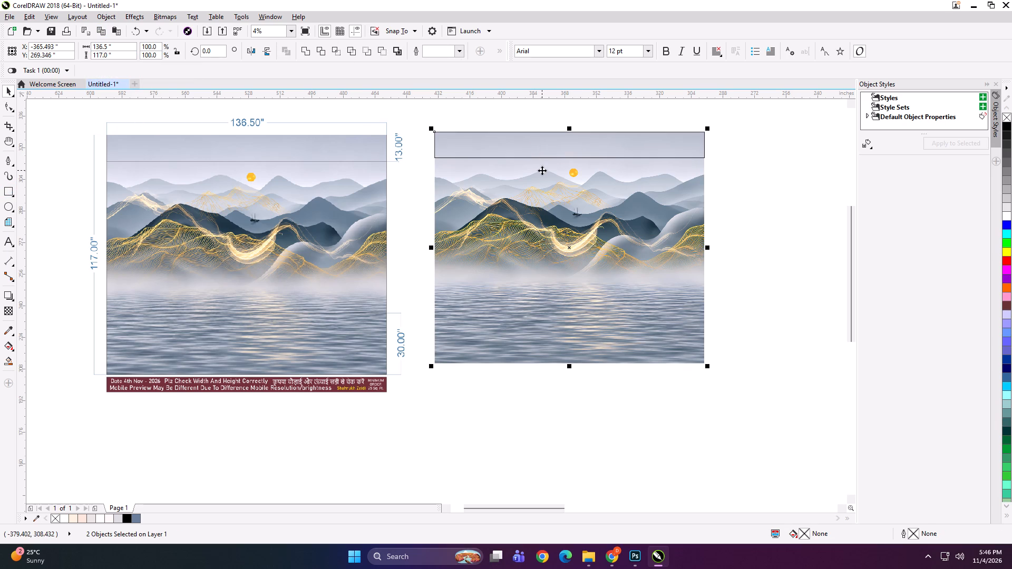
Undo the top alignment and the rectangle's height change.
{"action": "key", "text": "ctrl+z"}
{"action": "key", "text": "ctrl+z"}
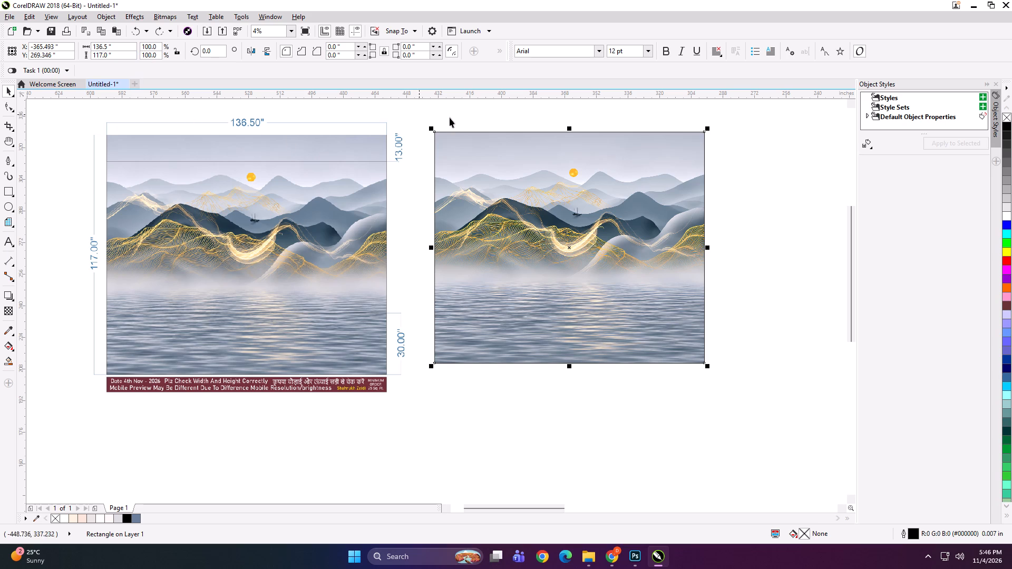
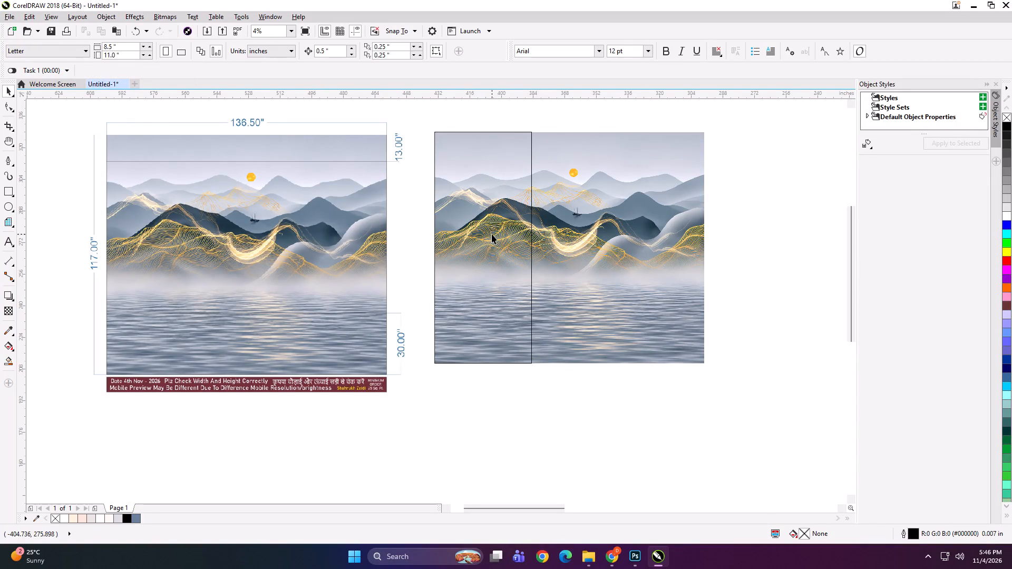
Duplicate the 49-inch-wide rectangle twice across the landscape with 0.5-inch overlaps, and narrow the last copy to 39.5 inches at the bitmap's edge.
{"action": "left_click", "coordinate": [492, 234]}
{"action": "left_click_drag", "start_coordinate": [429, 249], "coordinate": [480, 253]}
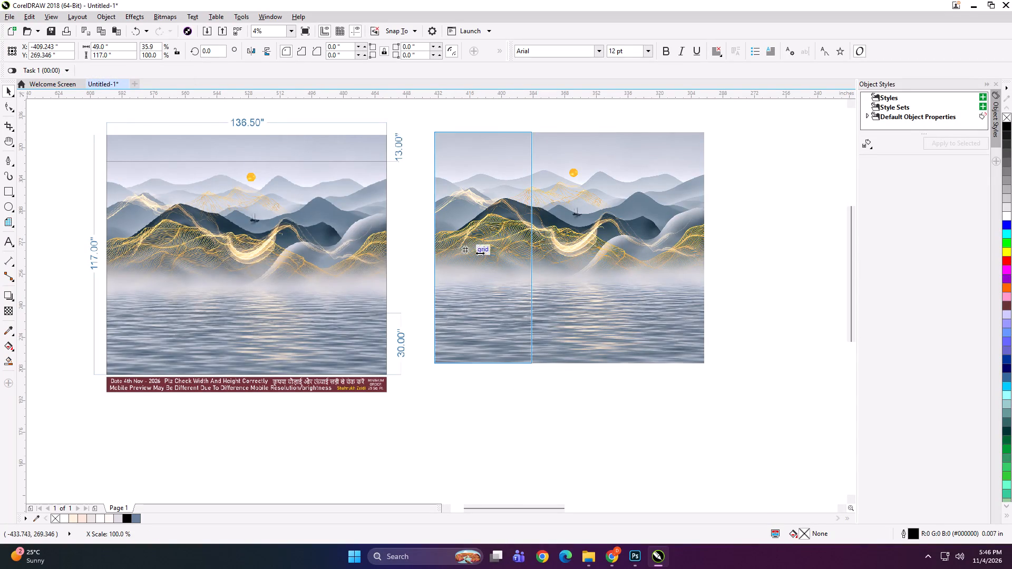
{"action": "left_click_drag", "start_coordinate": [480, 253], "coordinate": [553, 257]}
{"action": "right_click", "coordinate": [553, 257], "text": "ctrl"}
{"action": "key", "text": "Left"}
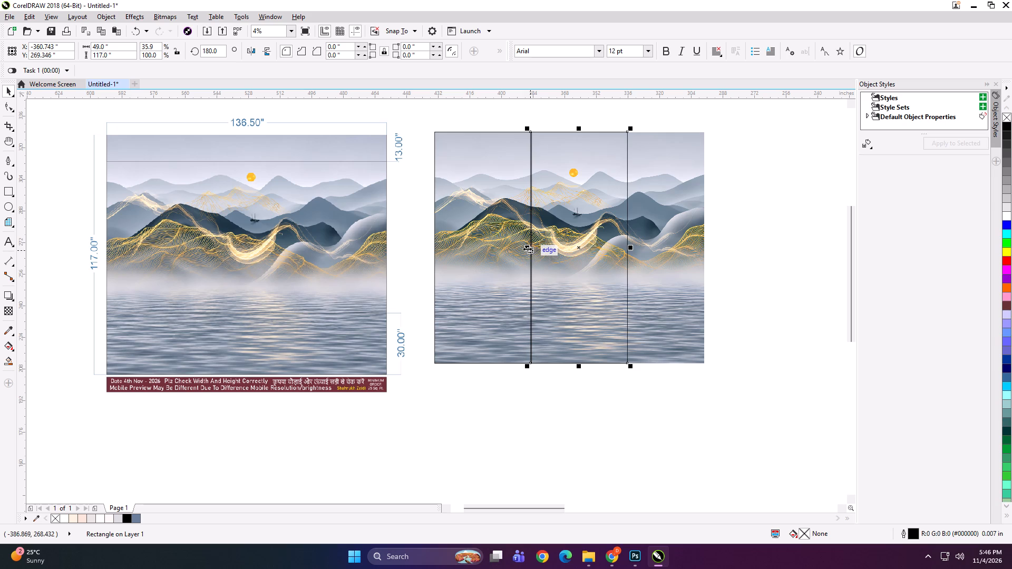
{"action": "left_click_drag", "start_coordinate": [527, 249], "coordinate": [676, 254], "text": "ctrl"}
{"action": "right_click", "coordinate": [676, 254], "text": "ctrl"}
{"action": "key", "text": "Left"}
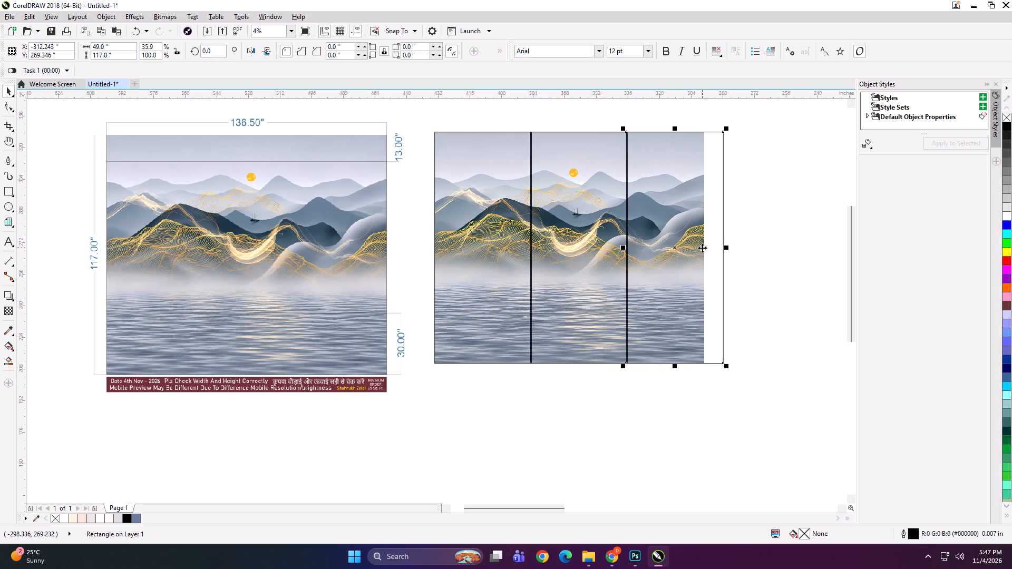
{"action": "left_click_drag", "start_coordinate": [728, 248], "coordinate": [712, 248]}
Group the three panel rectangles and PowerClip the landscape bitmap into the group.
{"action": "left_click", "coordinate": [578, 199], "text": "shift"}
{"action": "left_click", "coordinate": [517, 198], "text": "shift"}
{"action": "key", "text": "ctrl+g"}
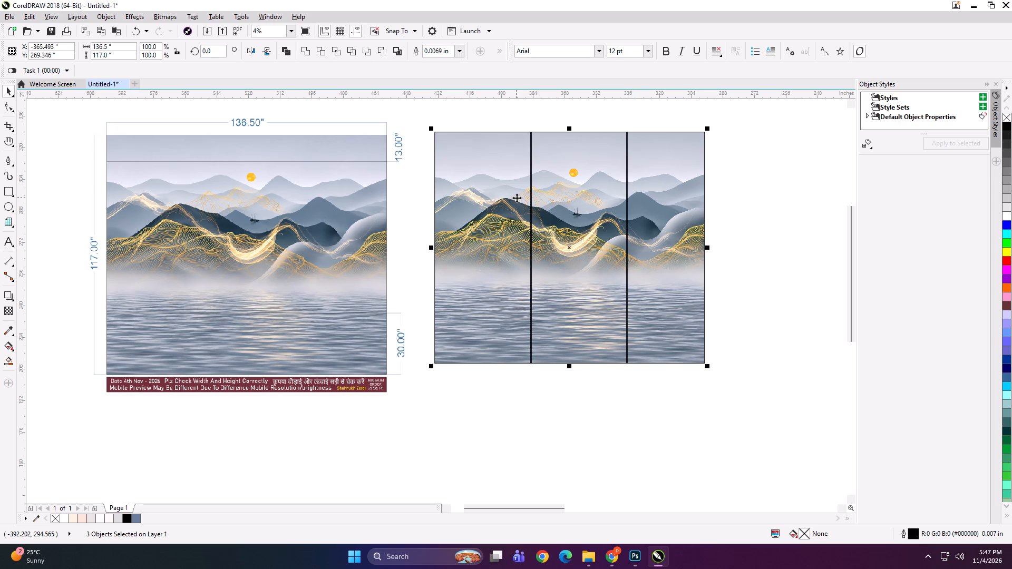
{"action": "left_click", "coordinate": [579, 388]}
{"action": "left_click", "coordinate": [567, 271], "text": "alt"}
{"action": "key", "text": "shift+Return"}
{"action": "left_click", "coordinate": [608, 237]}
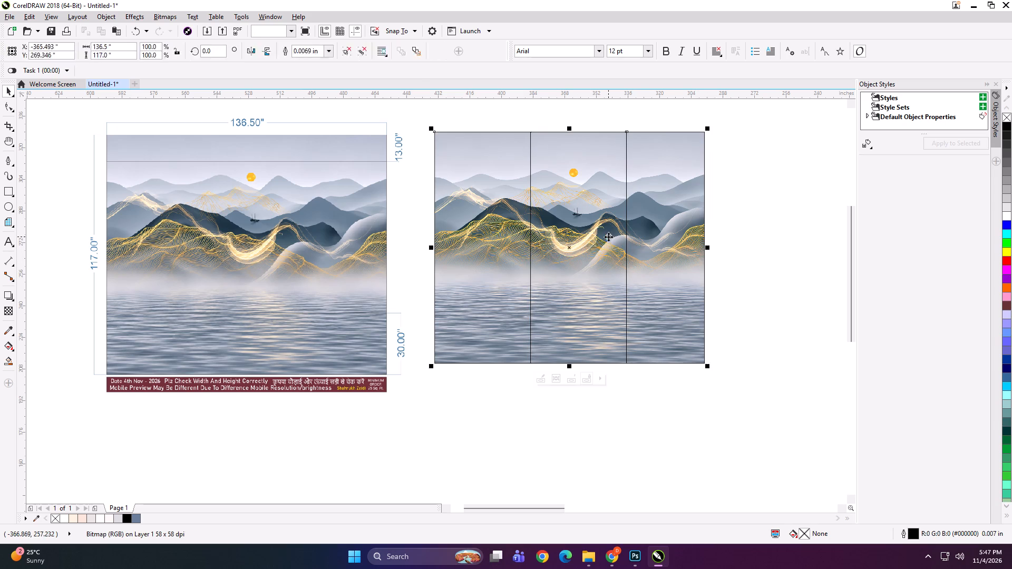
Ungroup the PowerClipped landscape into three separate panels.
{"action": "key", "text": "ctrl+u"}
{"action": "key", "text": "ctrl+u"}
{"action": "left_click", "coordinate": [735, 217]}
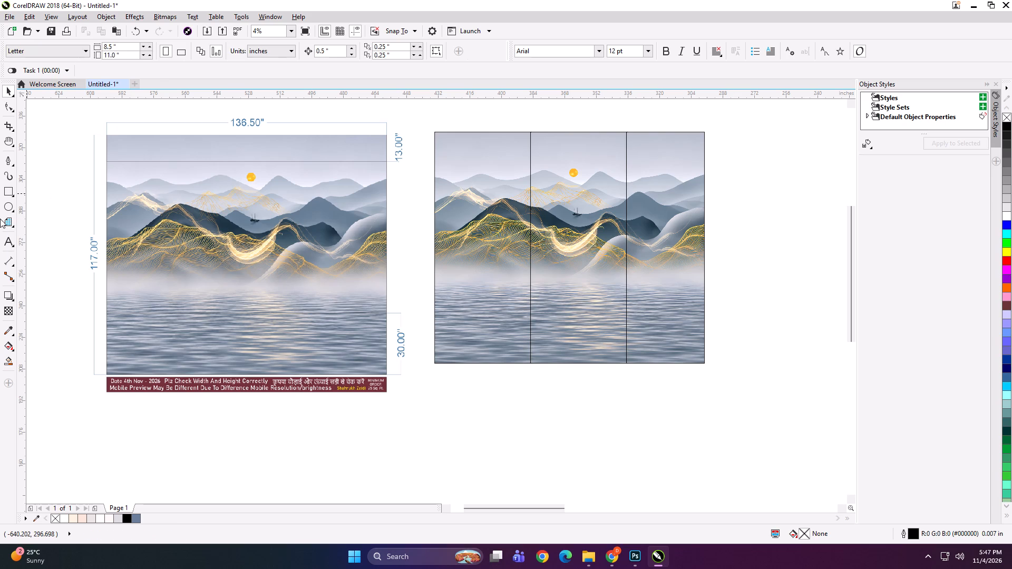
Add the text label "136.5*117 PANEL 1" at the top edge of the first panel.
{"action": "left_click", "coordinate": [8, 243]}
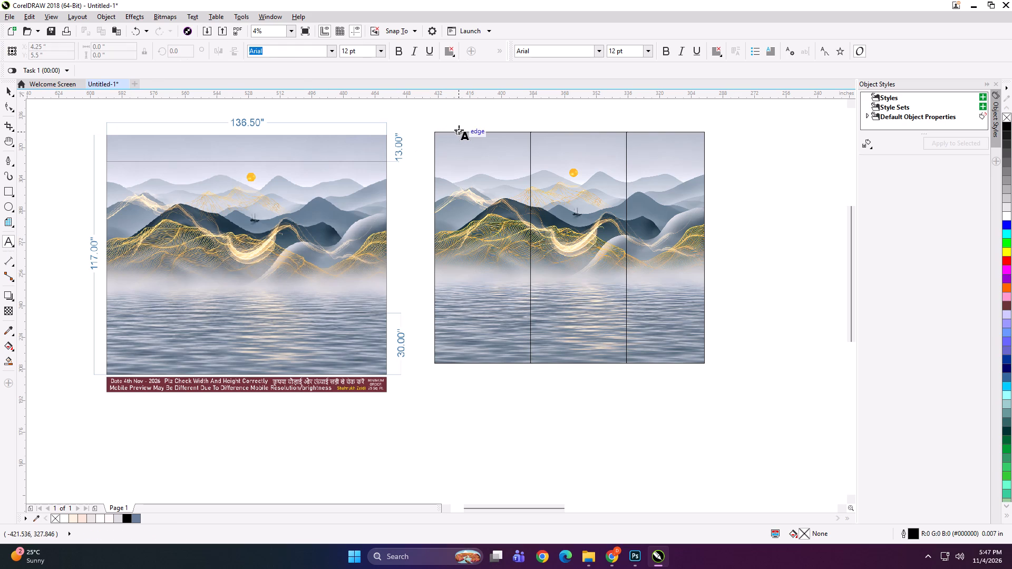
{"action": "left_click", "coordinate": [459, 130]}
{"action": "type", "text": "136*"}
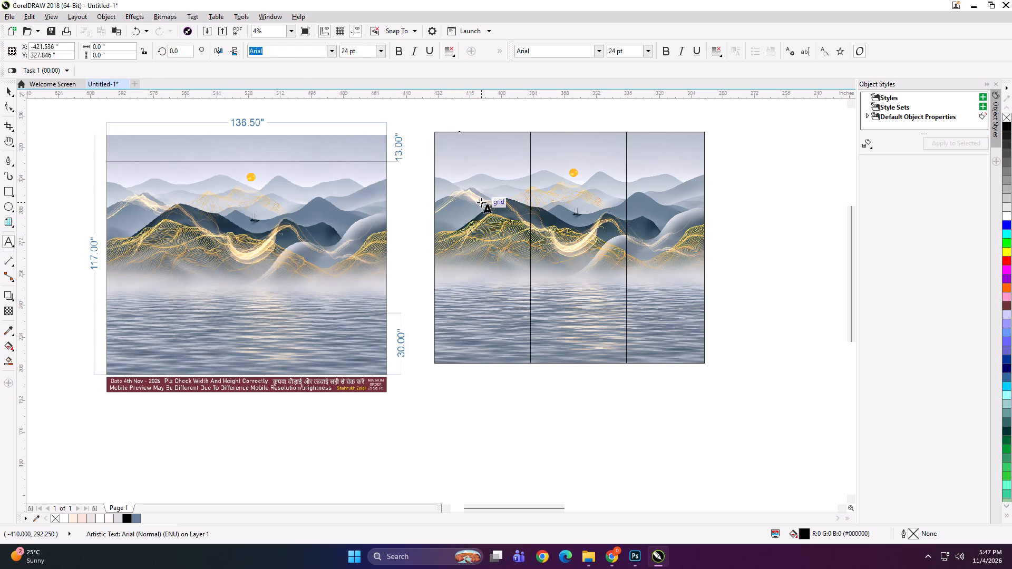
{"action": "key", "text": "BackSpace"}
{"action": "type", "text": ".5*117 PANEL 1"}
Copy the label onto the top edges of the second and third panels, changing the endings to PANEL 2 and PANEL 3.
{"action": "key", "text": "ctrl+a"}
{"action": "key", "text": "ctrl+c"}
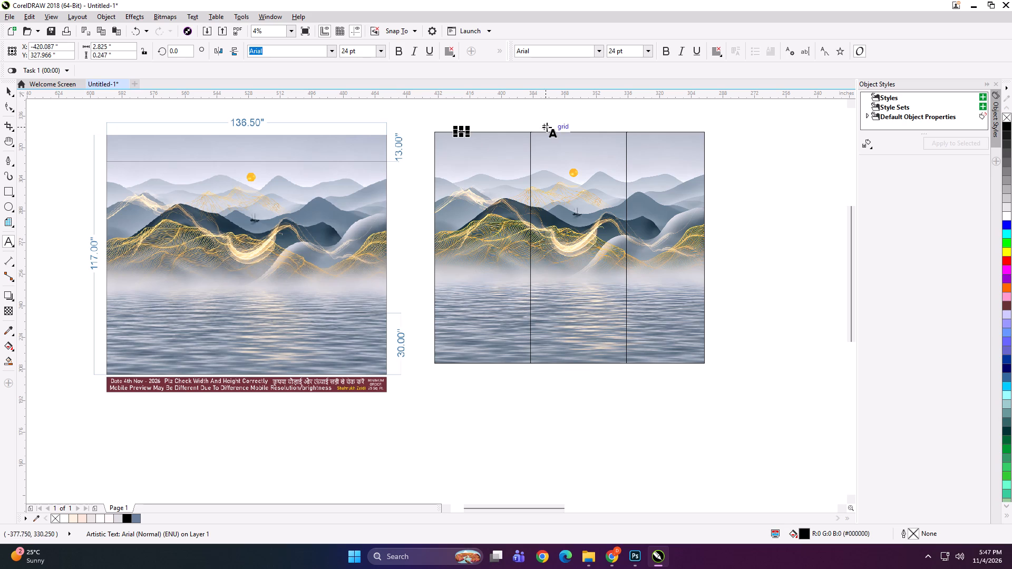
{"action": "left_click", "coordinate": [553, 130]}
{"action": "key", "text": "ctrl+v"}
{"action": "key", "text": "BackSpace"}
{"action": "key", "text": "2"}
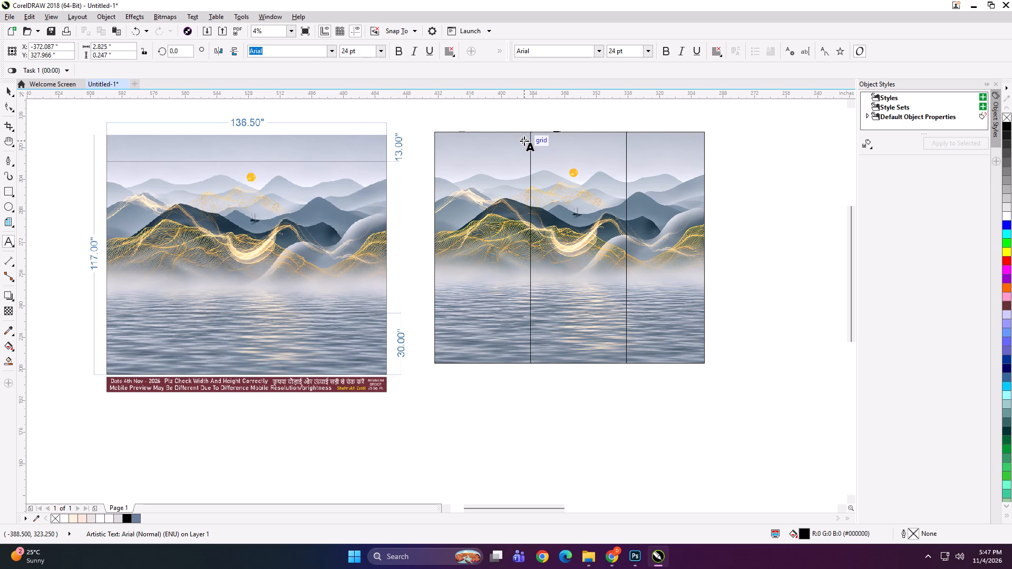
{"action": "left_click", "coordinate": [649, 130]}
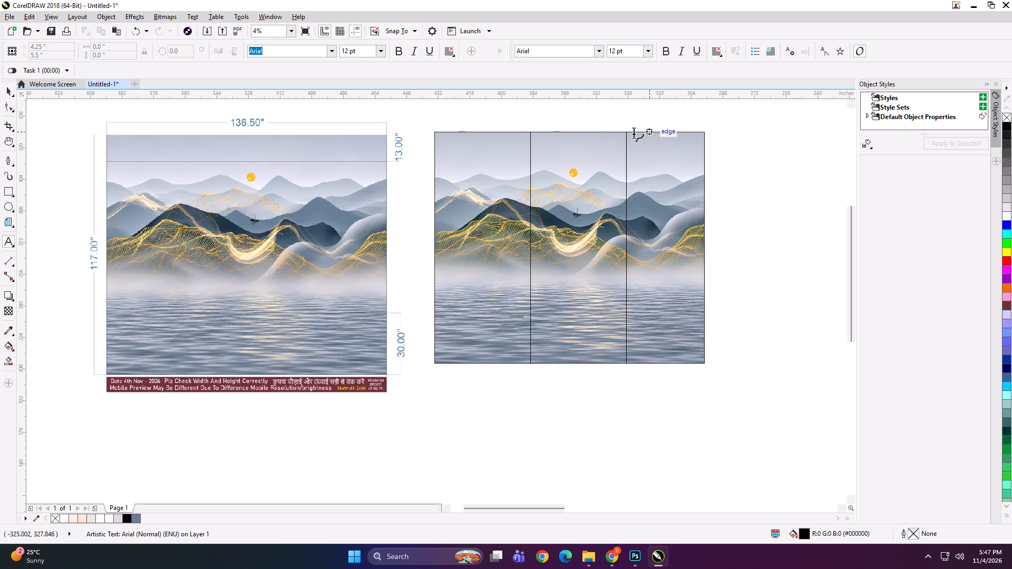
{"action": "key", "text": "ctrl+v"}
{"action": "key", "text": "BackSpace"}
{"action": "key", "text": "3"}
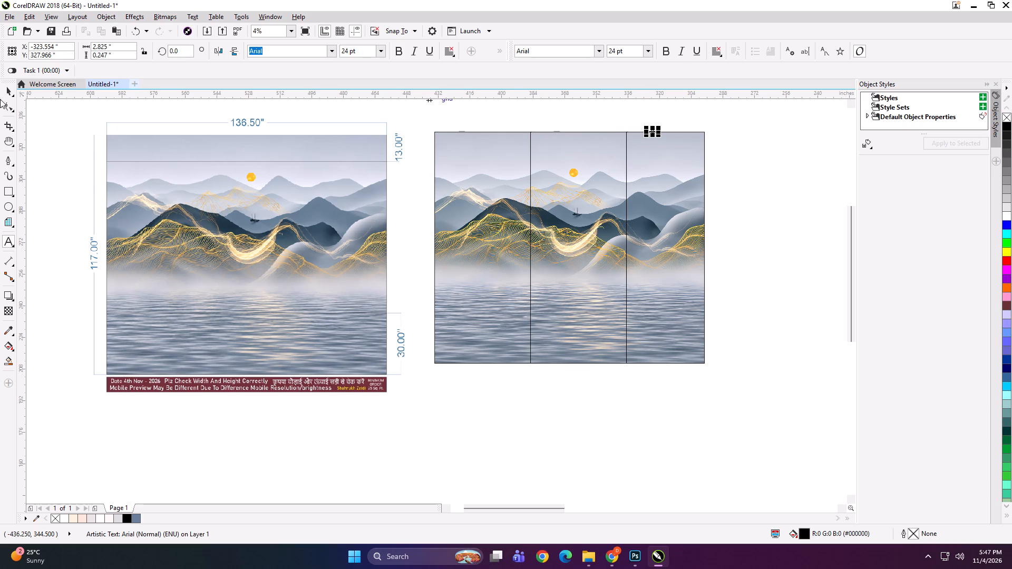
Group each of the three landscape panels with its own text label.
{"action": "left_click", "coordinate": [10, 85]}
{"action": "left_click", "coordinate": [675, 189], "text": "shift"}
{"action": "key", "text": "ctrl+g"}
{"action": "left_click_drag", "start_coordinate": [548, 112], "coordinate": [557, 139]}
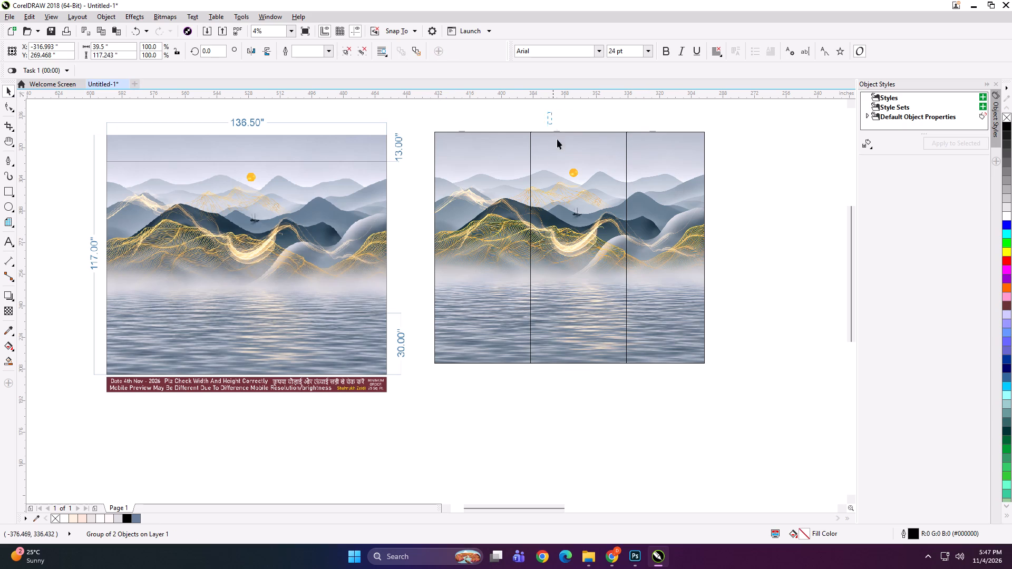
{"action": "left_click_drag", "start_coordinate": [557, 139], "coordinate": [578, 176]}
{"action": "left_click", "coordinate": [578, 176], "text": "shift"}
{"action": "key", "text": "ctrl+g"}
{"action": "left_click_drag", "start_coordinate": [531, 114], "coordinate": [437, 187]}
{"action": "left_click", "coordinate": [463, 187], "text": "shift"}
{"action": "key", "text": "ctrl+g"}
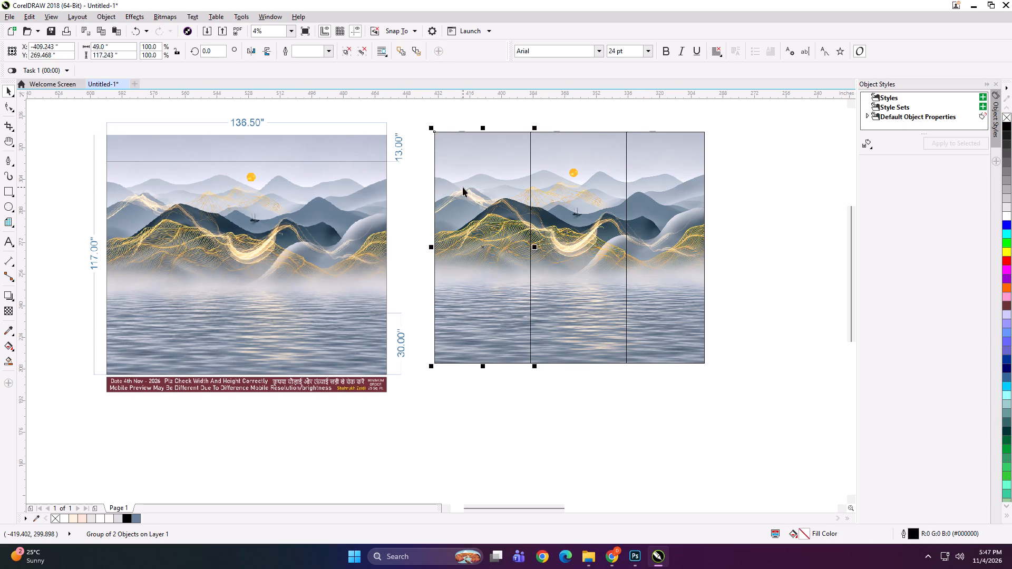
Start exporting the first panel and open drive D's KD > PRINT FILE > NOV > 4 > THE INTERIOR SOLUTION folder as the destination.
{"action": "key", "text": "ctrl+e"}
{"action": "scroll", "coordinate": [485, 289], "scroll_direction": "down", "scroll_amount": 3}
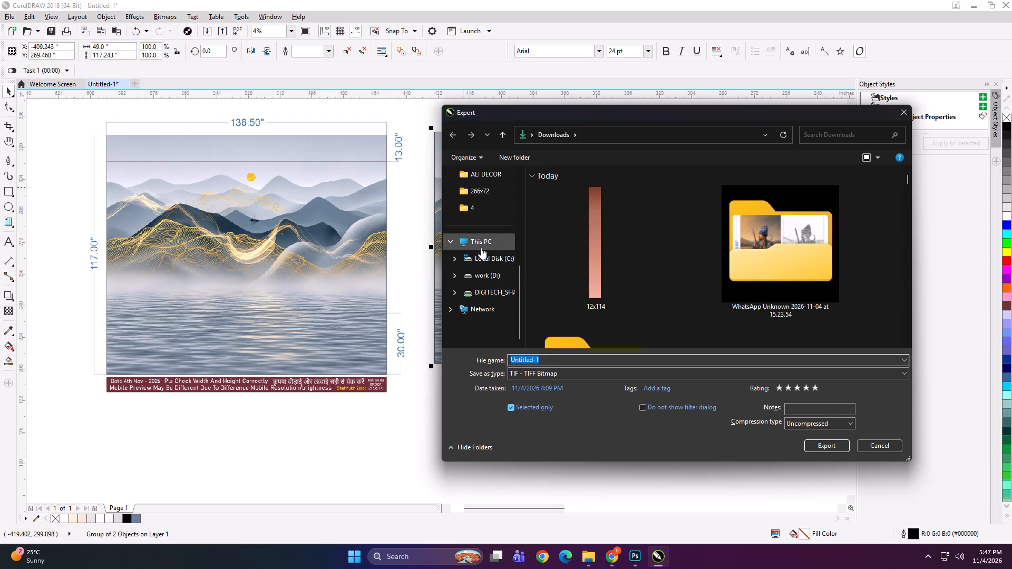
{"action": "left_click", "coordinate": [481, 248]}
{"action": "double_click", "coordinate": [620, 243]}
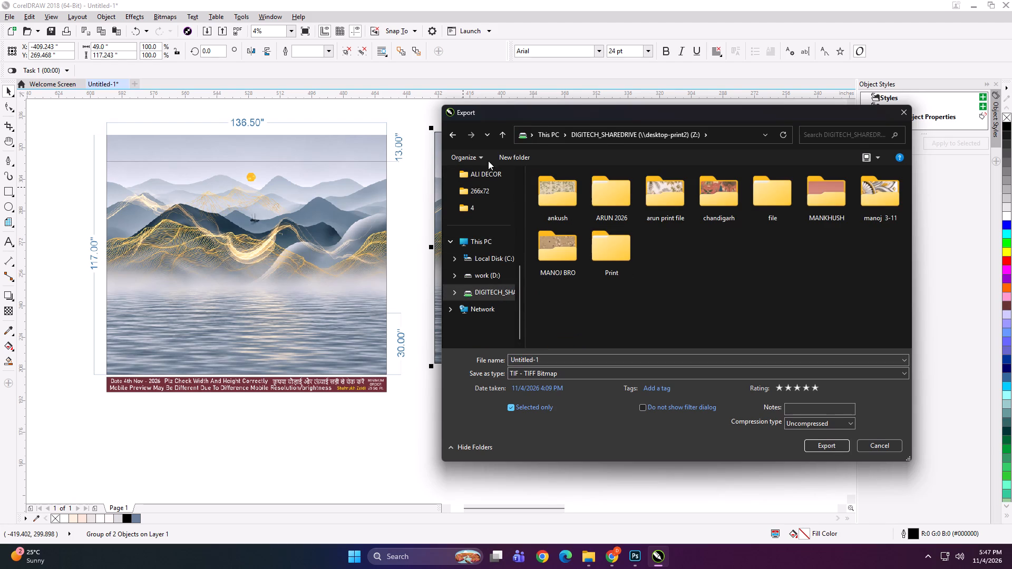
{"action": "left_click", "coordinate": [503, 134]}
{"action": "double_click", "coordinate": [733, 204]}
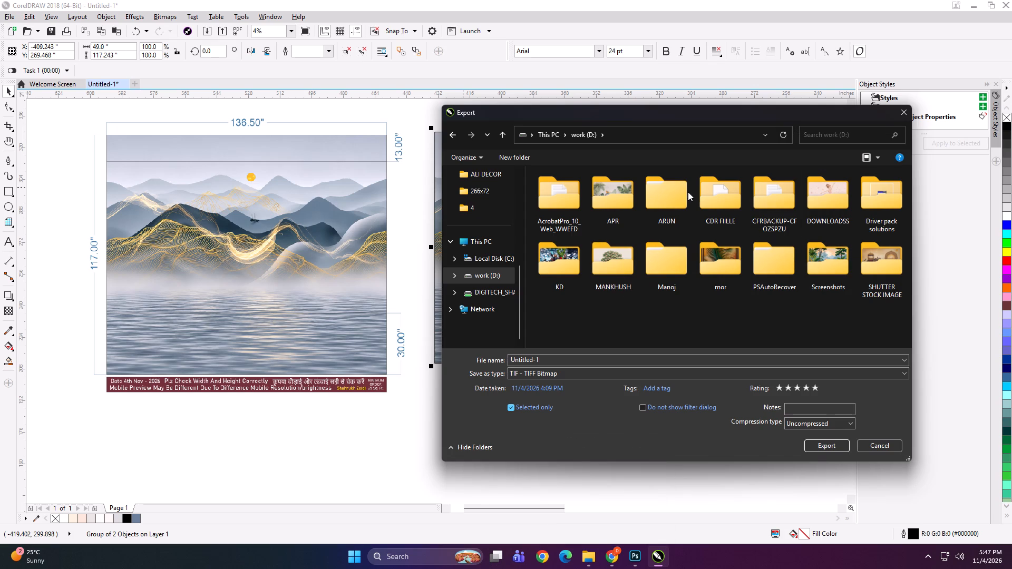
{"action": "double_click", "coordinate": [573, 258]}
{"action": "double_click", "coordinate": [748, 205]}
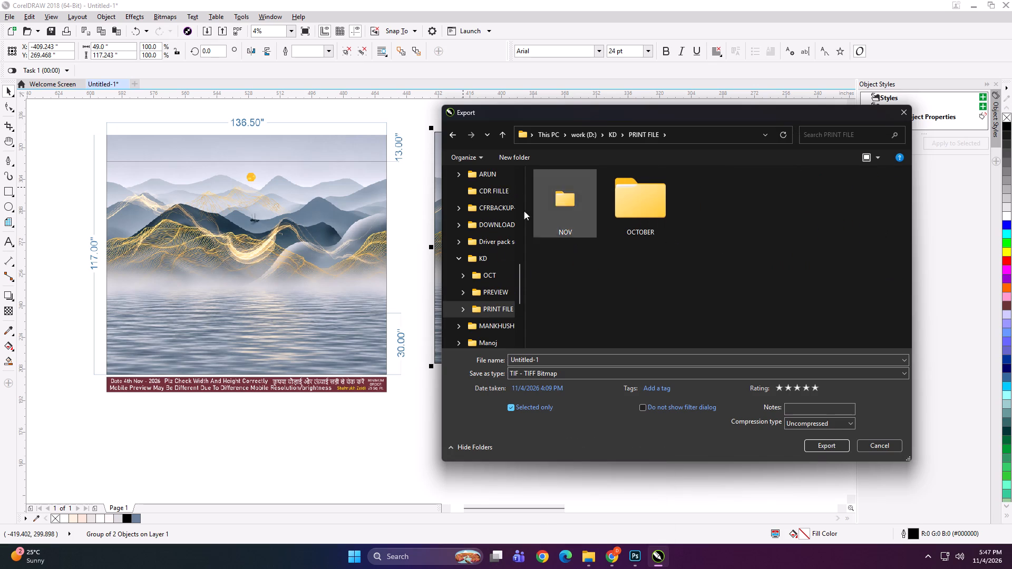
{"action": "double_click", "coordinate": [548, 186]}
{"action": "double_click", "coordinate": [573, 231]}
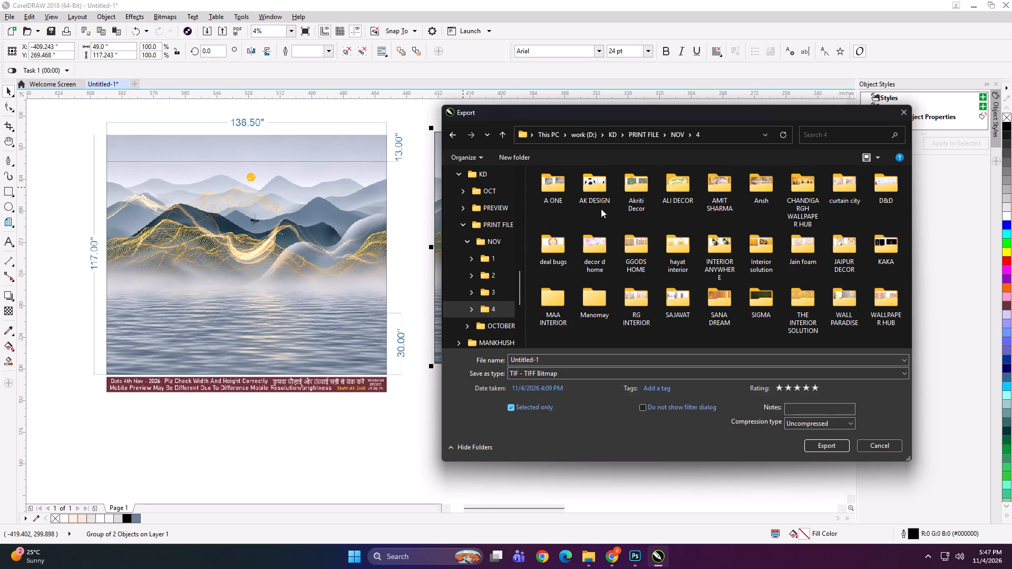
{"action": "scroll", "coordinate": [628, 209], "scroll_direction": "down", "scroll_amount": 12, "text": "ctrl"}
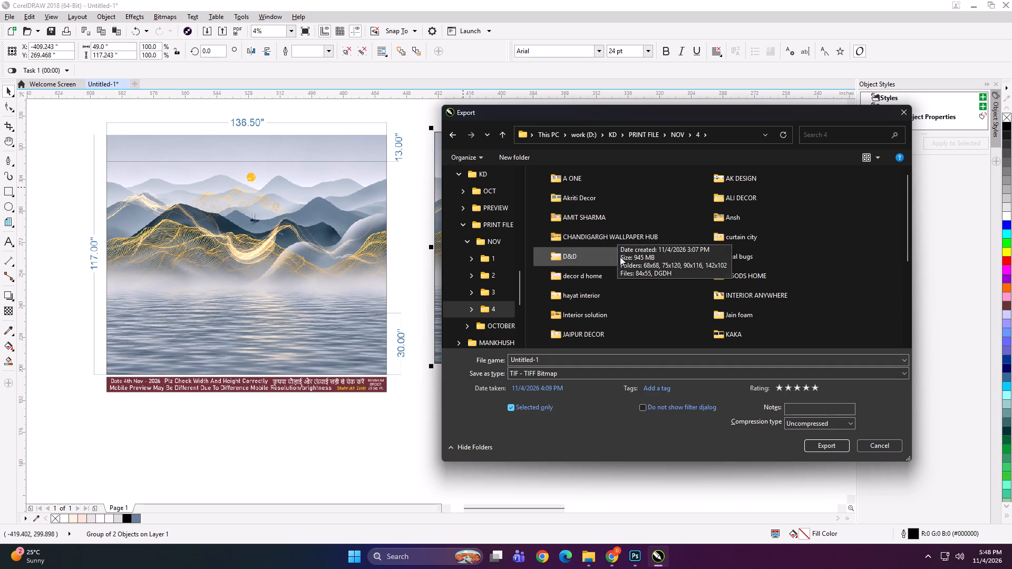
{"action": "scroll", "coordinate": [632, 284], "scroll_direction": "down", "scroll_amount": 2}
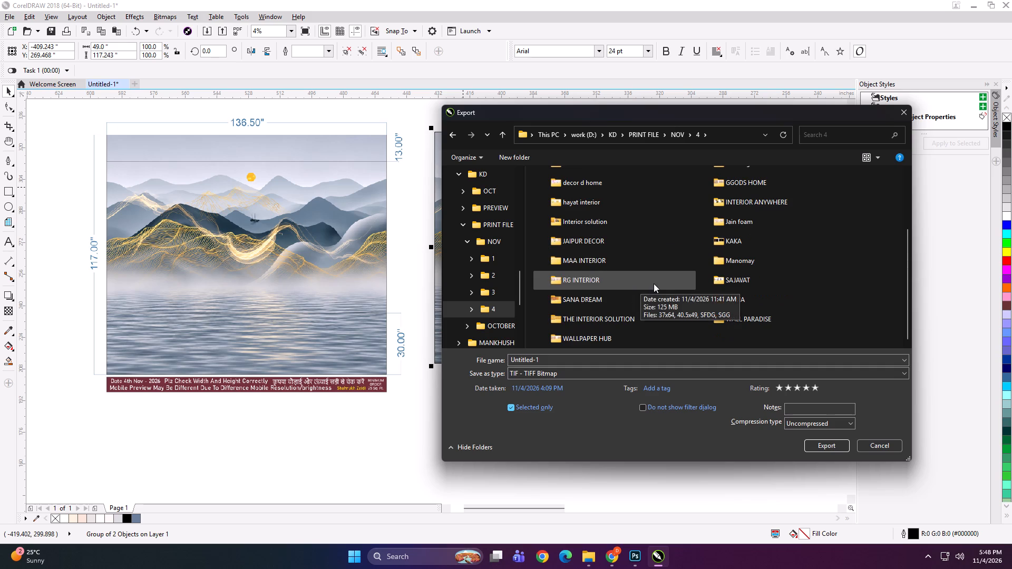
{"action": "double_click", "coordinate": [638, 318]}
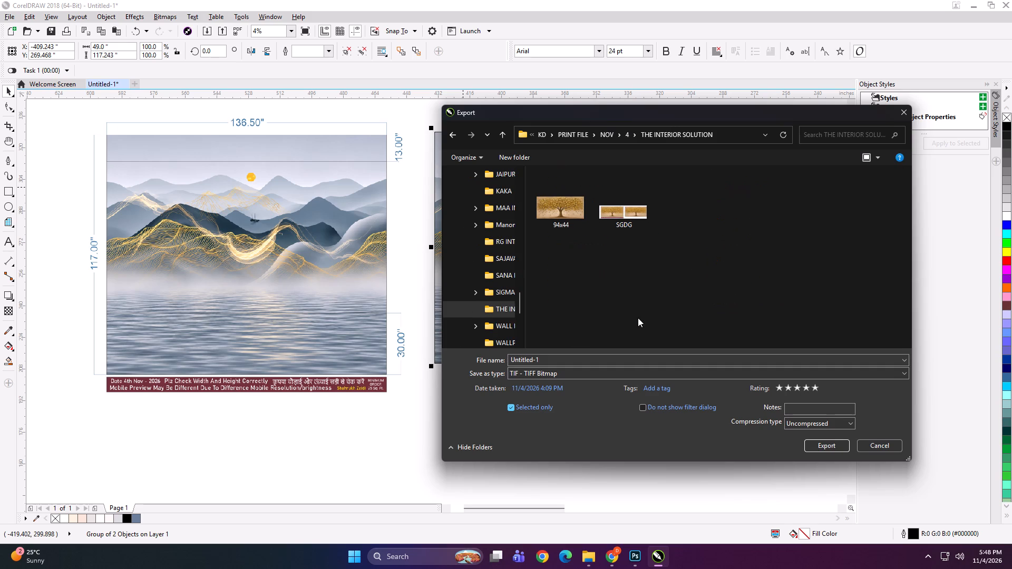
Create a folder named 136x117 inside THE INTERIOR SOLUTION and open it.
{"action": "left_click", "coordinate": [509, 159]}
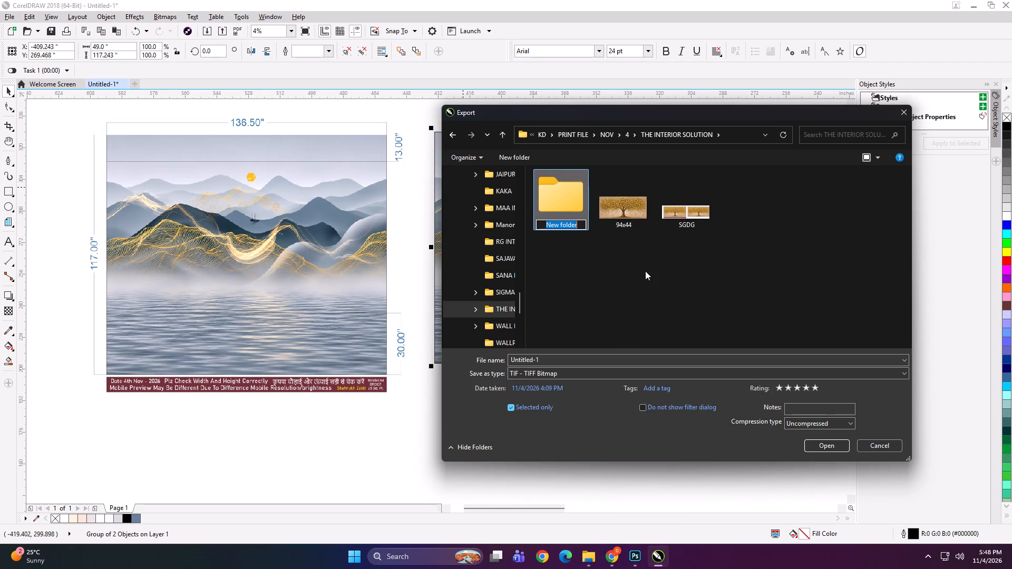
{"action": "type", "text": "136"}
{"action": "key", "text": "shift+x"}
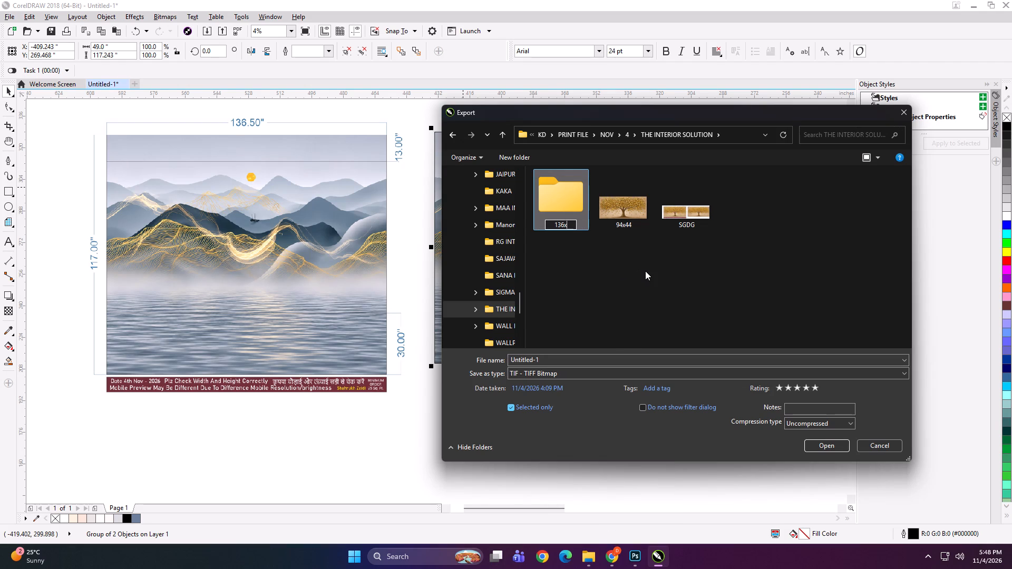
{"action": "type", "text": "117"}
{"action": "key", "text": "Return"}
{"action": "double_click", "coordinate": [553, 213]}
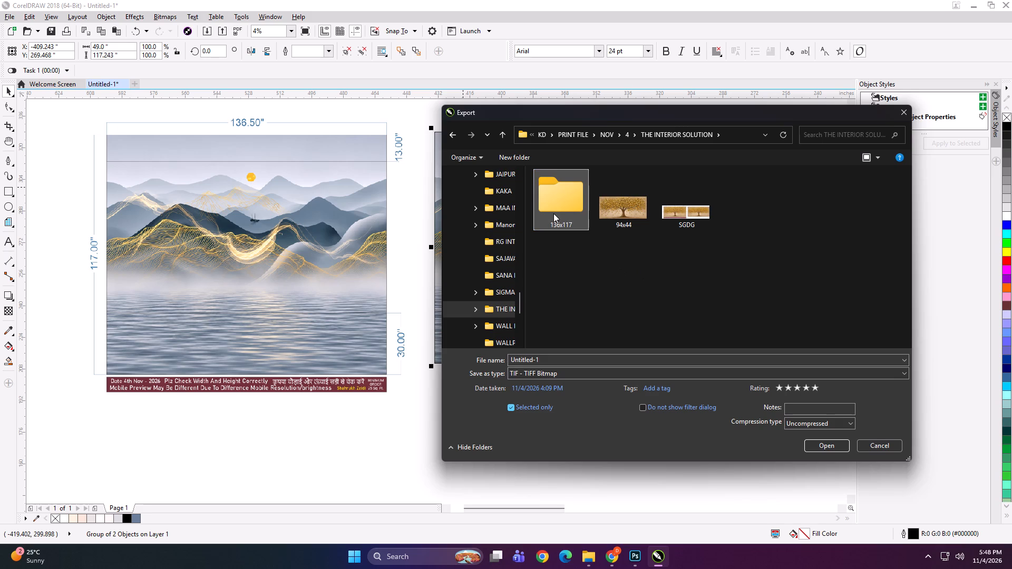
Export the first panel as the TIFF file 49x117 A at 100 dpi in RGB color.
{"action": "left_click", "coordinate": [580, 357]}
{"action": "type", "text": "49"}
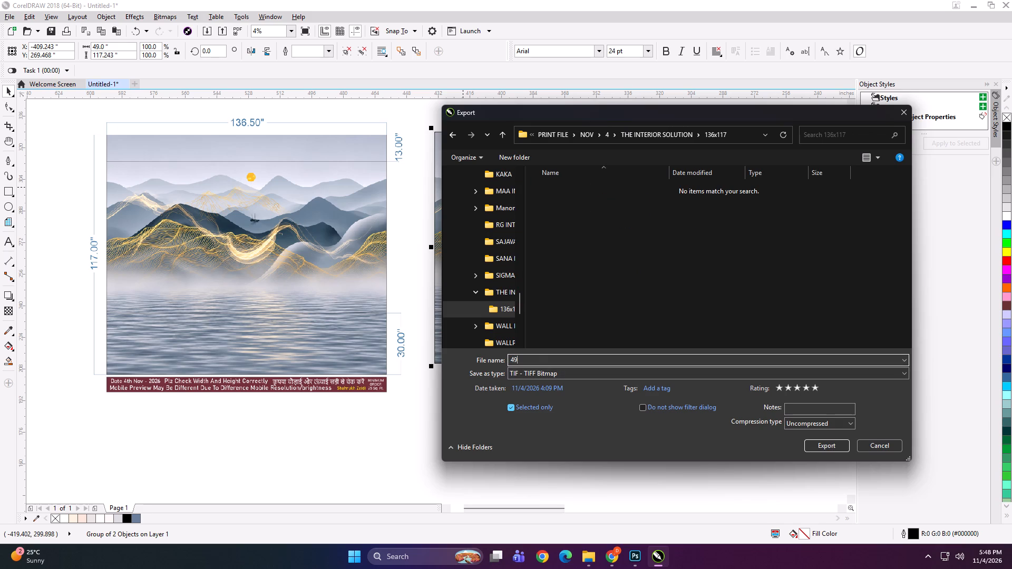
{"action": "key", "text": "shift+x"}
{"action": "type", "text": "117 A"}
{"action": "key", "text": "Return"}
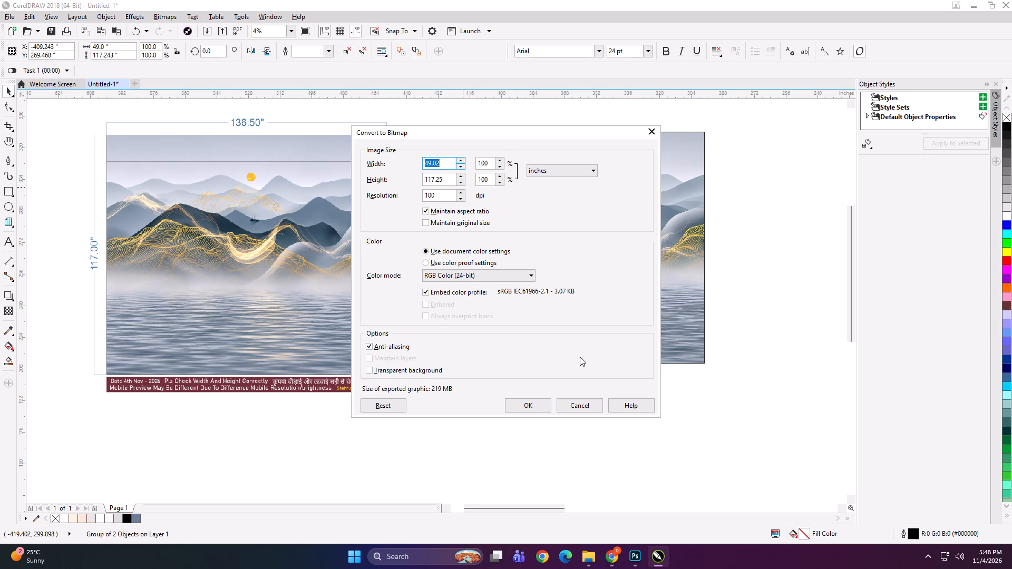
{"action": "left_click", "coordinate": [515, 401]}
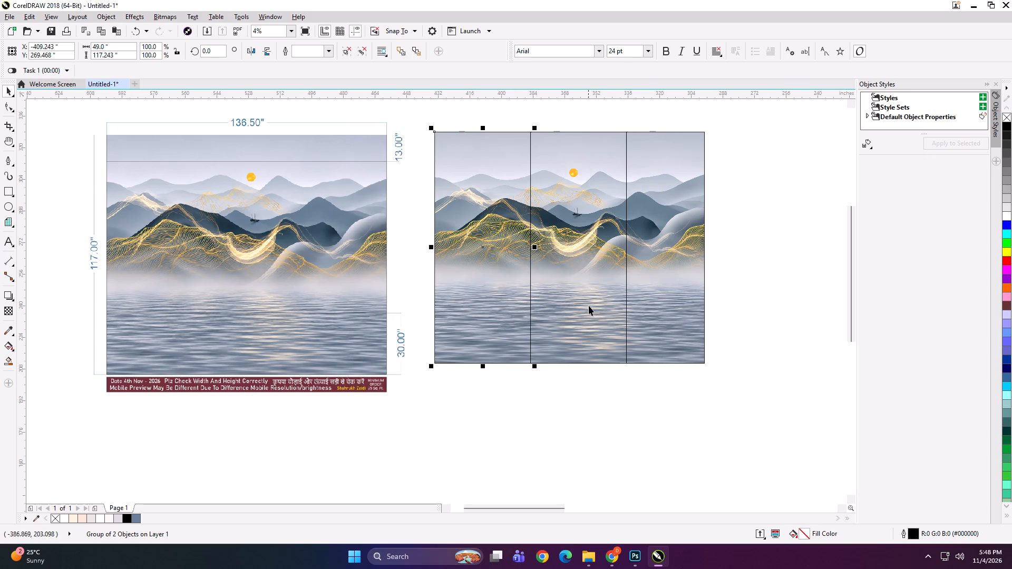
Export the middle panel as the TIFF file 49x117 B in the 136x117 folder.
{"action": "left_click", "coordinate": [589, 306]}
{"action": "key", "text": "ctrl+e"}
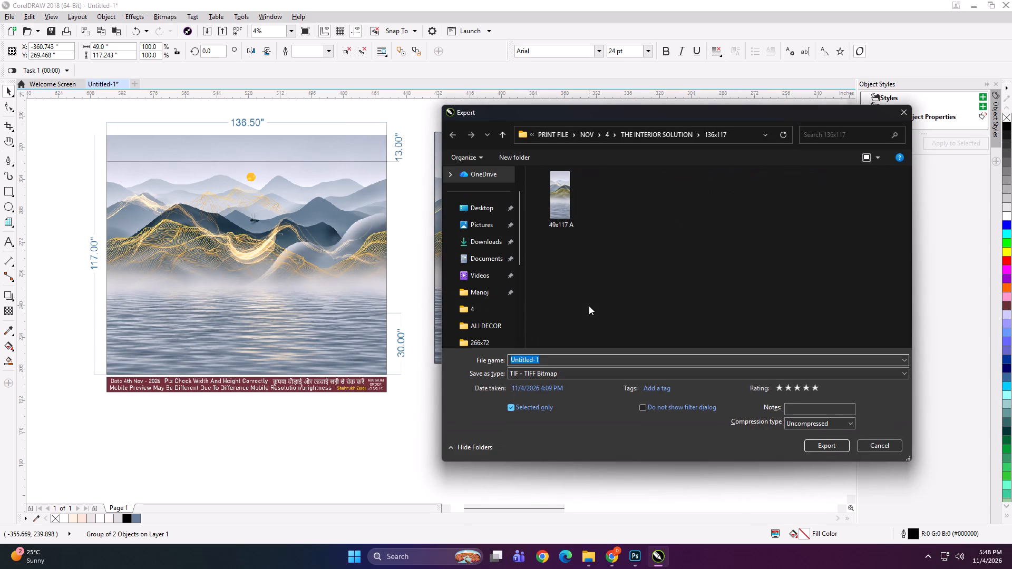
{"action": "left_click", "coordinate": [562, 198]}
{"action": "double_click", "coordinate": [542, 357]}
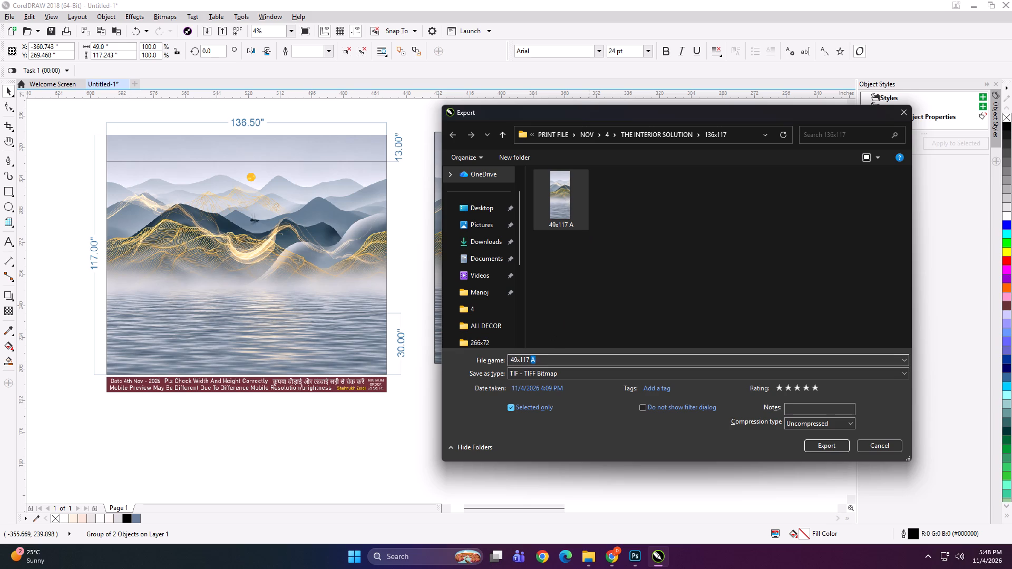
{"action": "key", "text": "b"}
{"action": "key", "text": "Return"}
{"action": "key", "text": "Return"}
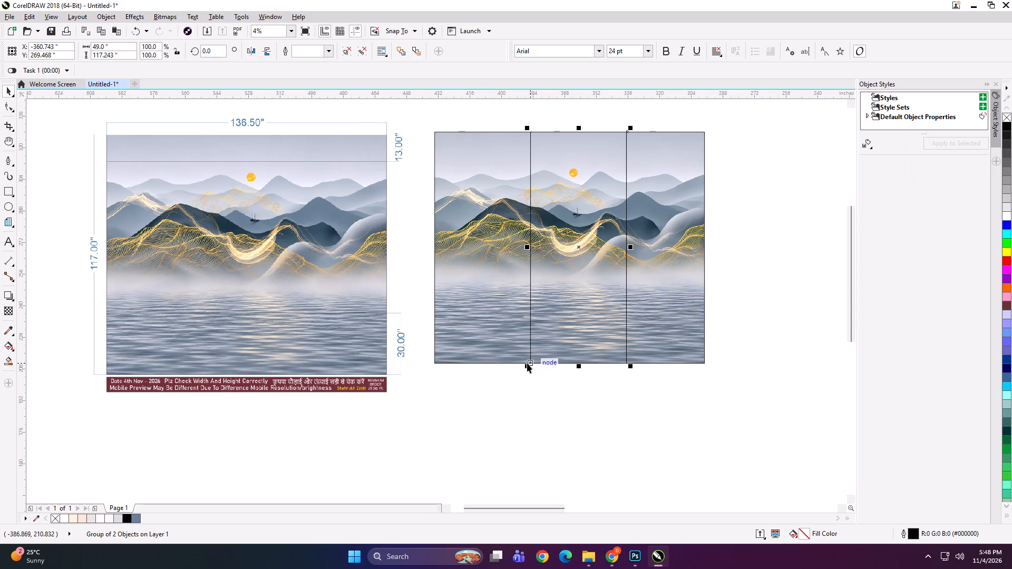
Export the third panel as the TIFF file 39.5x117 C in the 136x117 folder.
{"action": "left_click", "coordinate": [698, 292]}
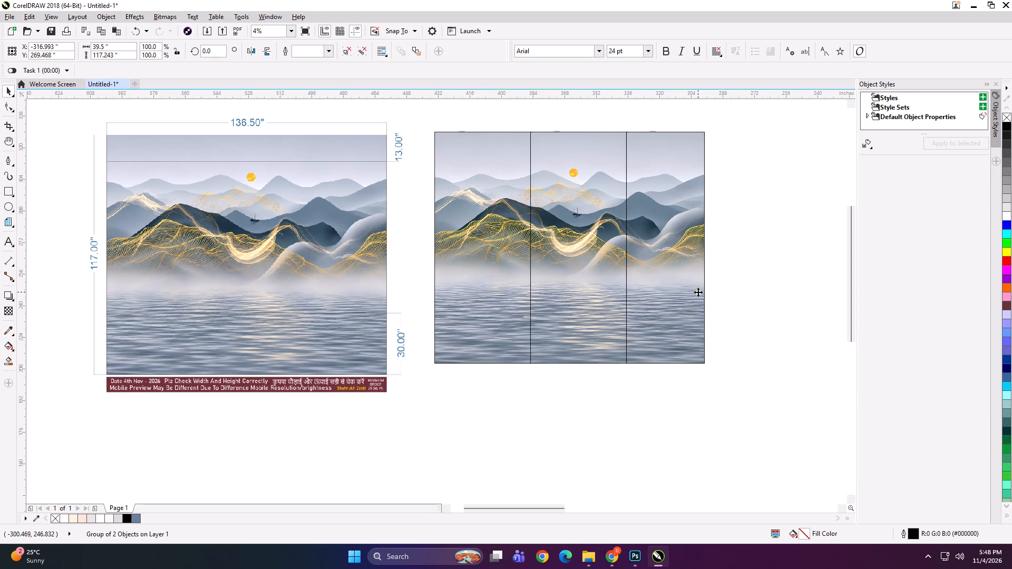
{"action": "key", "text": "ctrl+e"}
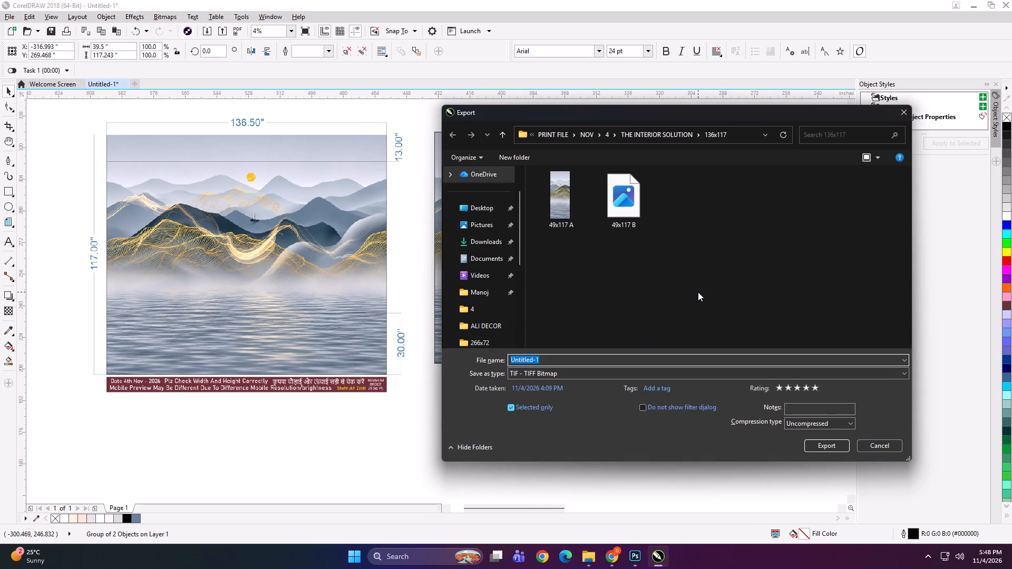
{"action": "type", "text": "39.5"}
{"action": "key", "text": "shift+x"}
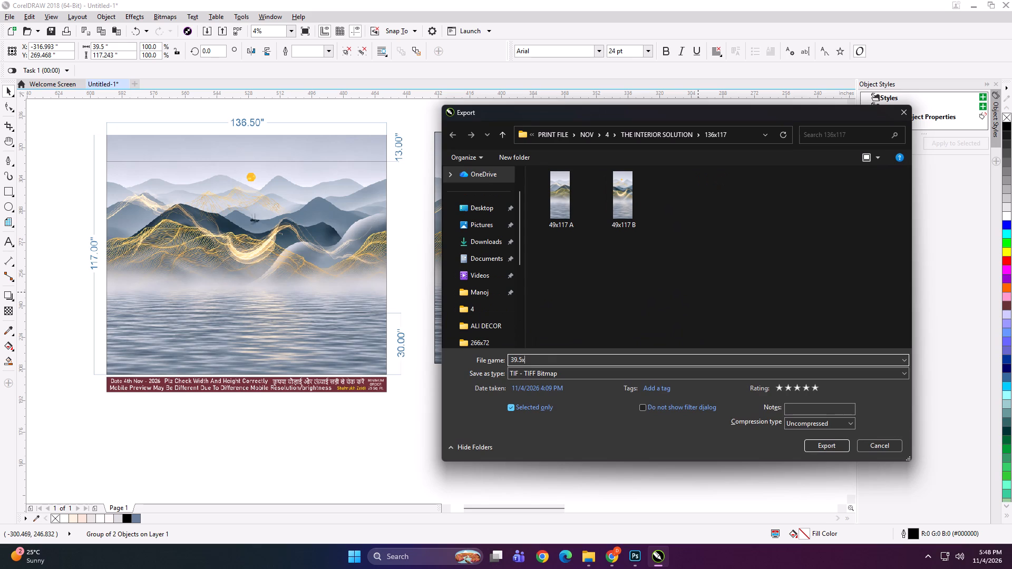
{"action": "type", "text": "117 C"}
{"action": "key", "text": "space"}
{"action": "key", "text": "Return"}
{"action": "key", "text": "Return"}
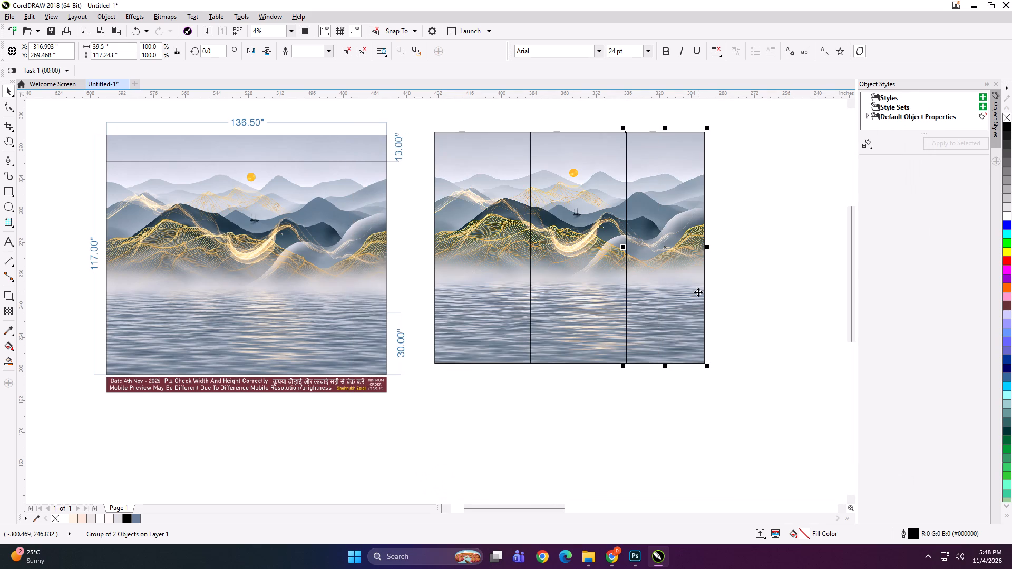
Nudge the third panel 7 inches to the right, away from the middle panel.
{"action": "key", "text": "Right"}
{"action": "key", "text": "Right"}
{"action": "key", "text": "Right"}
{"action": "key", "text": "Right"}
{"action": "key", "text": "Right"}
{"action": "key", "text": "Right"}
{"action": "key", "text": "Right"}
{"action": "key", "text": "Right"}
{"action": "key", "text": "Right"}
{"action": "key", "text": "Right"}
{"action": "key", "text": "Right"}
{"action": "key", "text": "Right"}
{"action": "key", "text": "Right"}
{"action": "key", "text": "Right"}
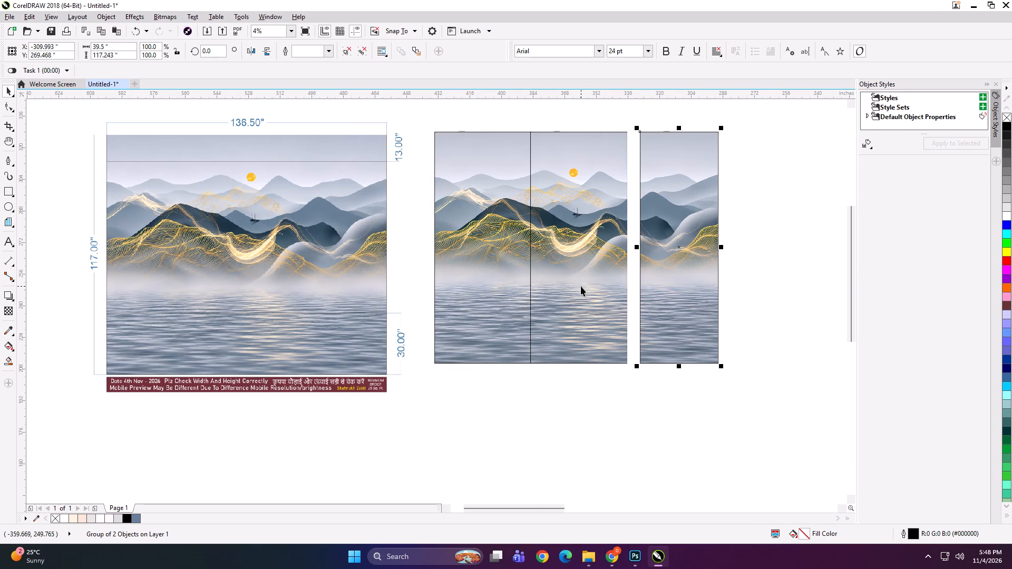
Nudge the first panel 5.5 inches to the left, away from the middle panel.
{"action": "left_click", "coordinate": [472, 276]}
{"action": "key", "text": "Left"}
{"action": "key", "text": "Left"}
{"action": "key", "text": "Left"}
{"action": "key", "text": "Left"}
{"action": "key", "text": "Left"}
{"action": "key", "text": "Left"}
{"action": "key", "text": "Left"}
{"action": "key", "text": "Left"}
{"action": "key", "text": "Left"}
{"action": "key", "text": "Left"}
{"action": "key", "text": "Left"}
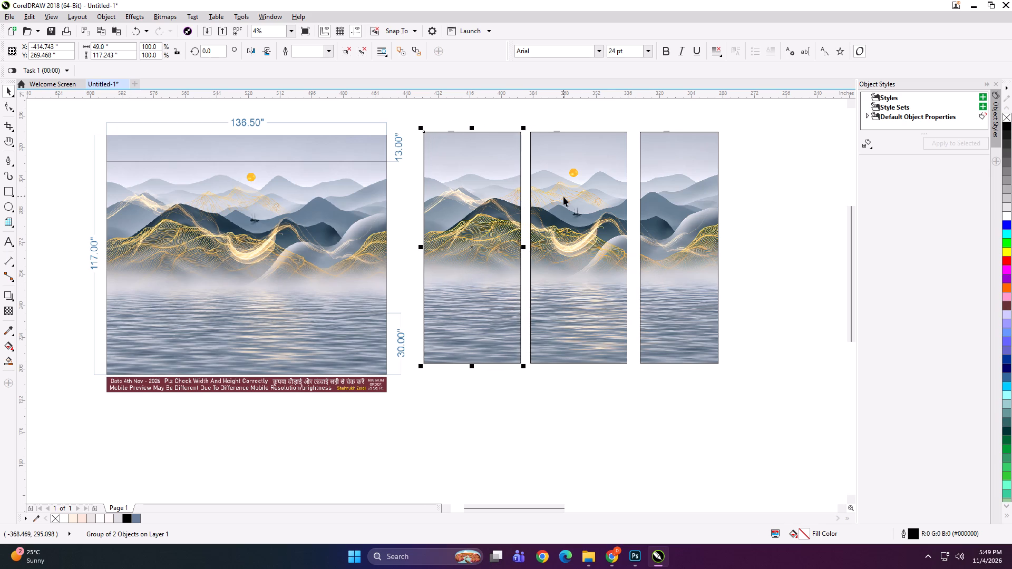
Select all three panels together and move them slightly down and closer to the original dimensioned layout.
{"action": "left_click", "coordinate": [606, 209], "text": "shift"}
{"action": "left_click", "coordinate": [676, 239], "text": "shift"}
{"action": "left_click_drag", "start_coordinate": [597, 224], "coordinate": [586, 232]}
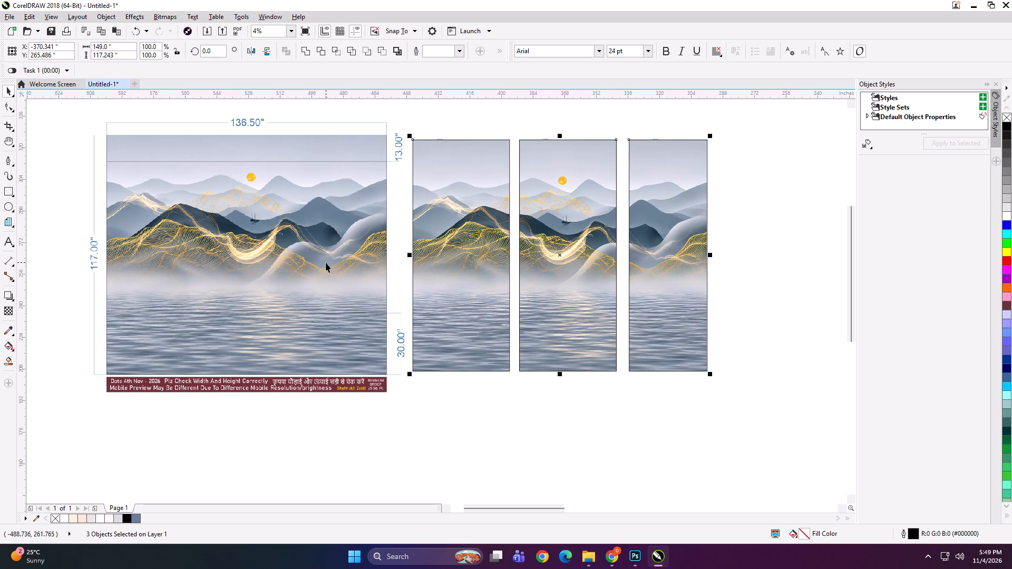
Add the original dimensioned layout to the selected panels and scale everything down together to about 6.09 by 2.73 inches.
{"action": "double_click", "coordinate": [326, 262], "text": "shift"}
{"action": "left_click", "coordinate": [326, 262], "text": "shift"}
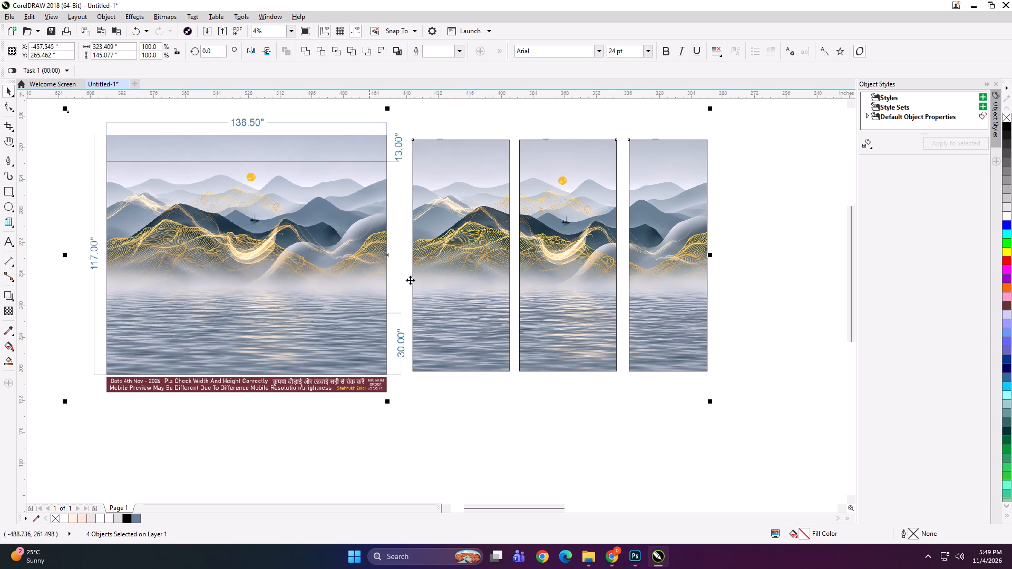
{"action": "left_click_drag", "start_coordinate": [713, 404], "coordinate": [406, 272], "text": "shift"}
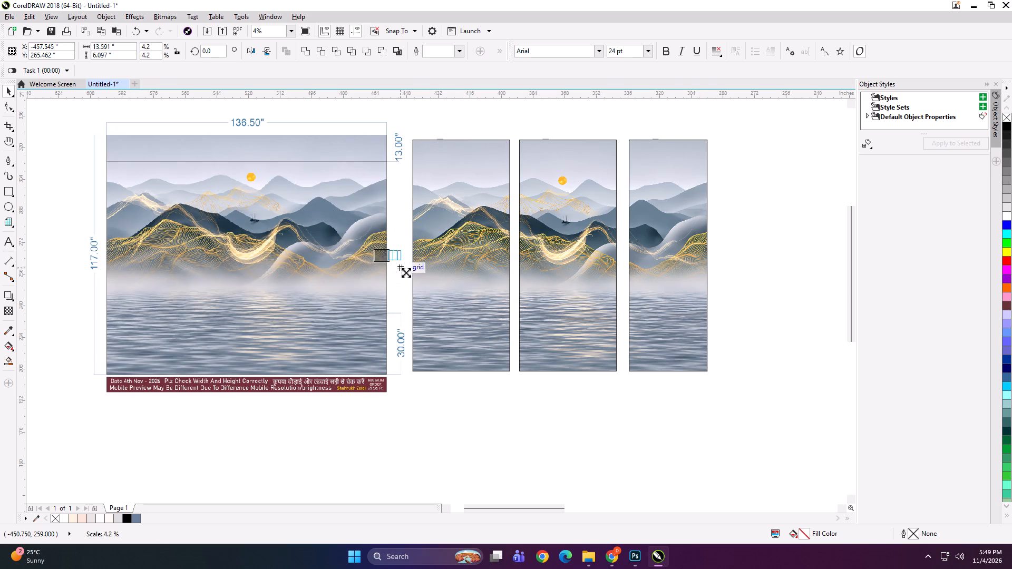
{"action": "left_click_drag", "start_coordinate": [406, 272], "coordinate": [399, 269], "text": "shift"}
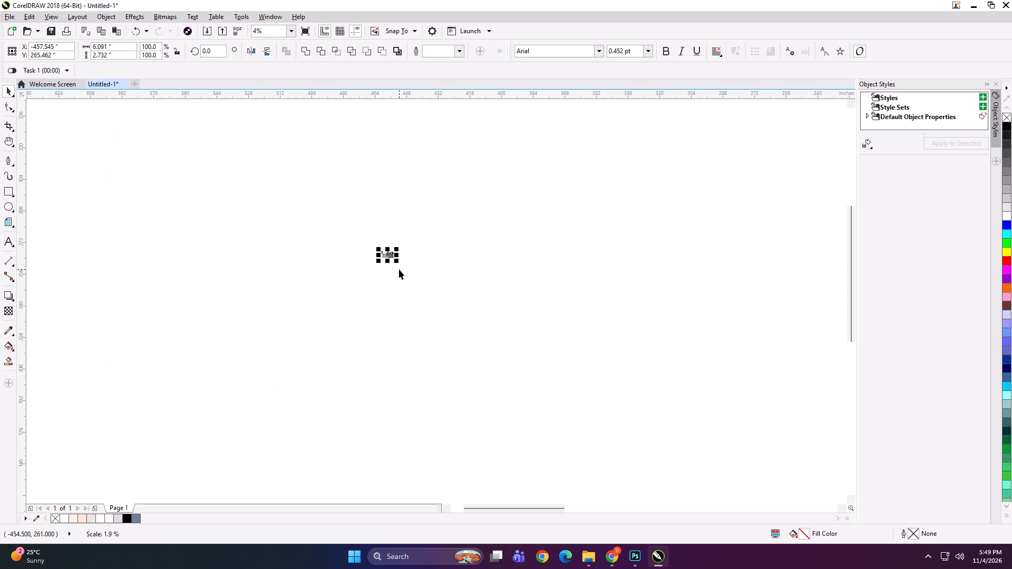
Export the scaled-down overview of the original layout and panels as the TIFF file GGG in the 136x117 folder.
{"action": "key", "text": "ctrl+e"}
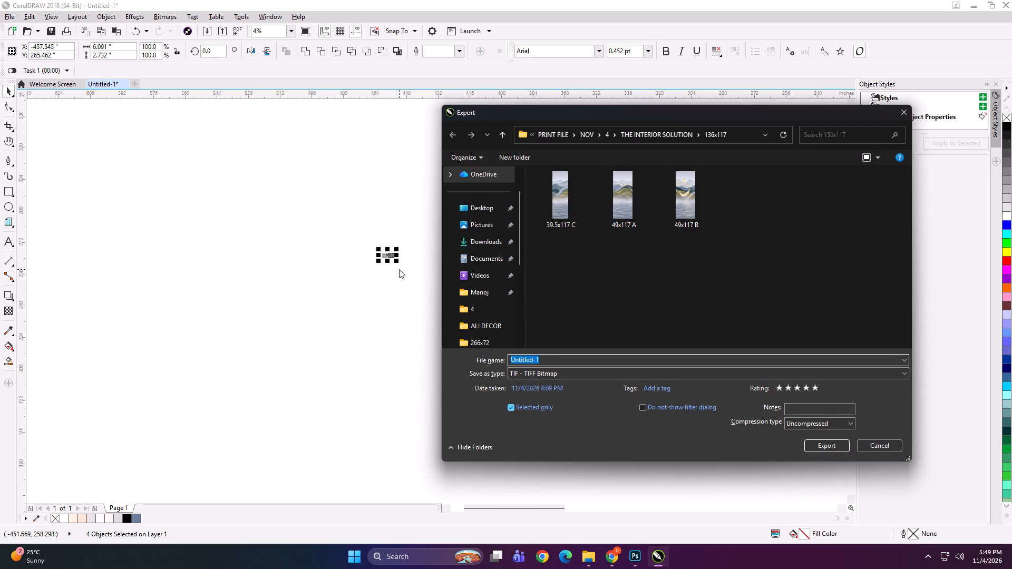
{"action": "type", "text": "GGG"}
{"action": "key", "text": "Return"}
{"action": "key", "text": "Return"}
{"action": "key", "text": "Return"}
Delete the scaled-down layout and panels from the drawing.
{"action": "key", "text": "Delete"}
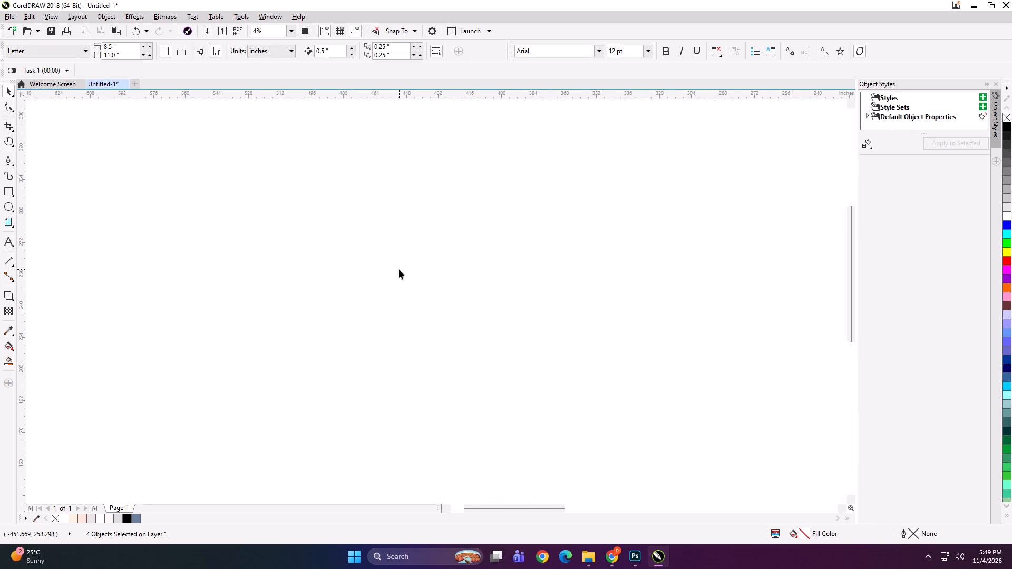
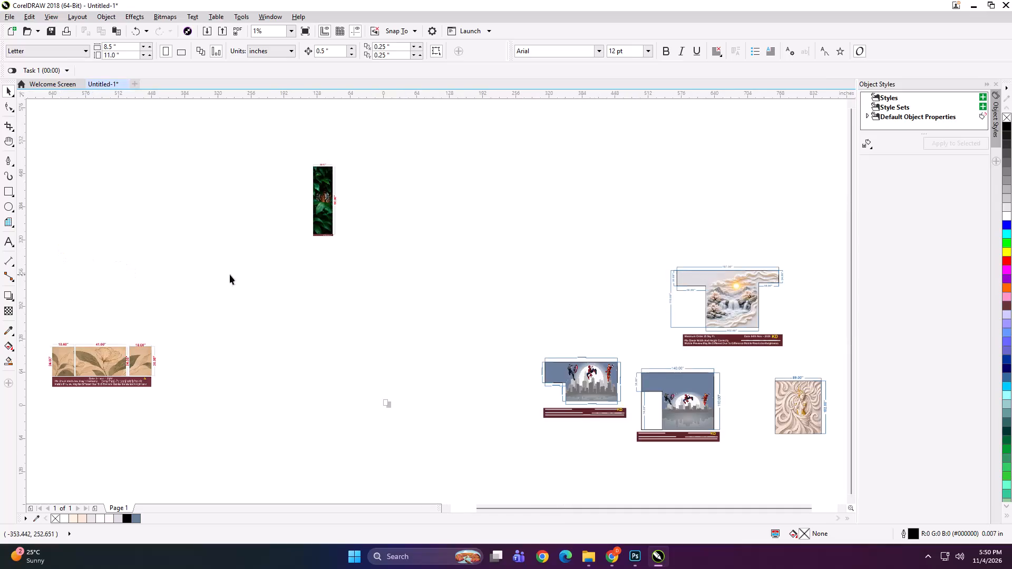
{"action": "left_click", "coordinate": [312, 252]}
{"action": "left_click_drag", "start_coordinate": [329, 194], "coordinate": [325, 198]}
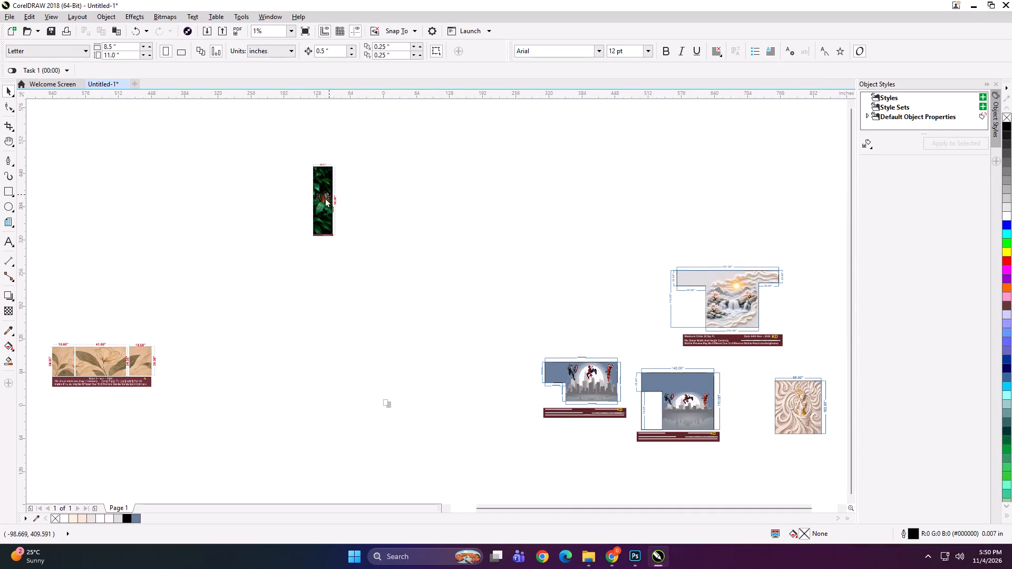
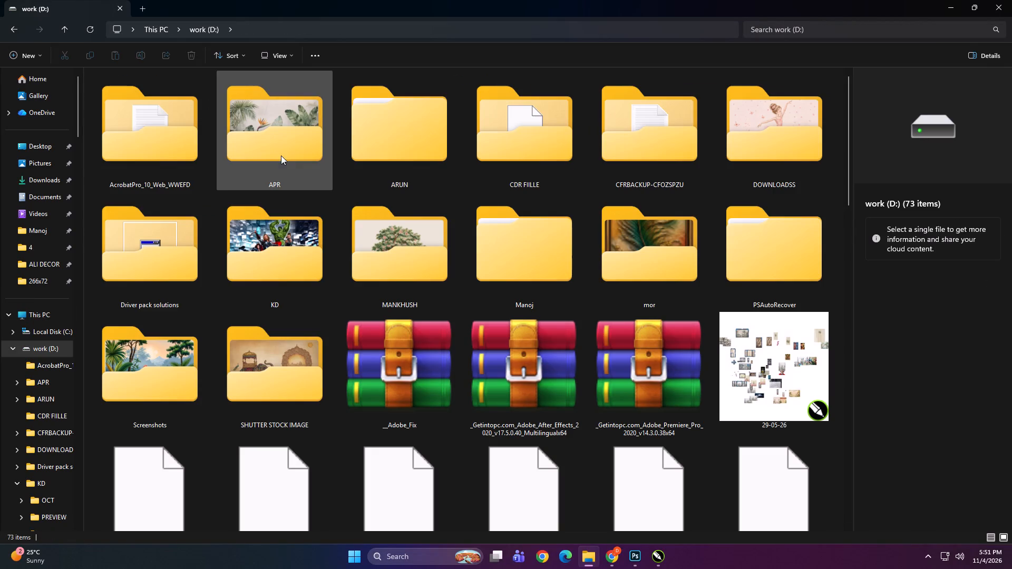
Open the folder KD > PRINT FILE > NOV > 4 > THE INTERIOR SOLUTION > 136x117 on the work drive.
{"action": "double_click", "coordinate": [261, 271]}
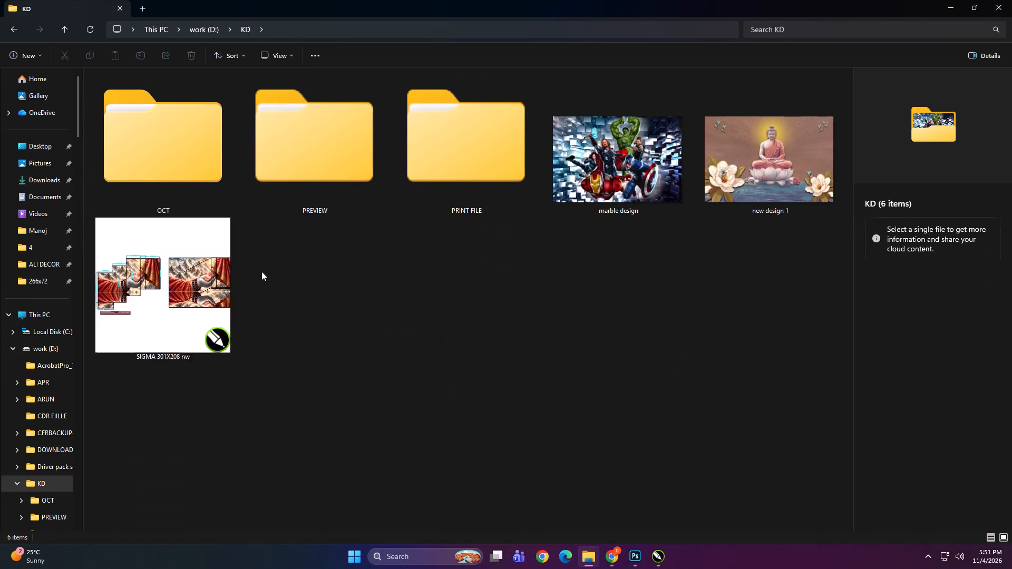
{"action": "double_click", "coordinate": [467, 152]}
{"action": "double_click", "coordinate": [220, 143]}
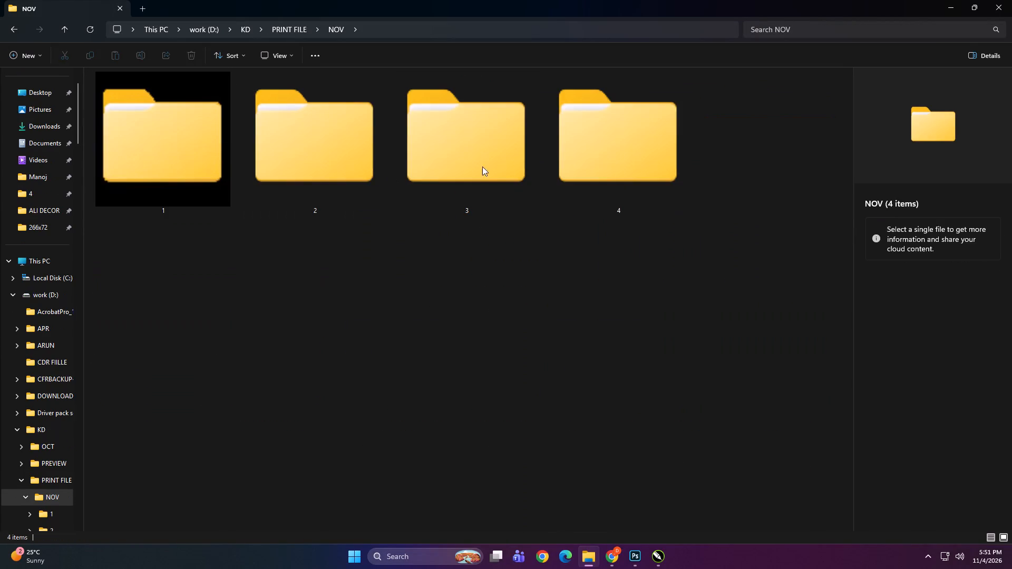
{"action": "double_click", "coordinate": [605, 168]}
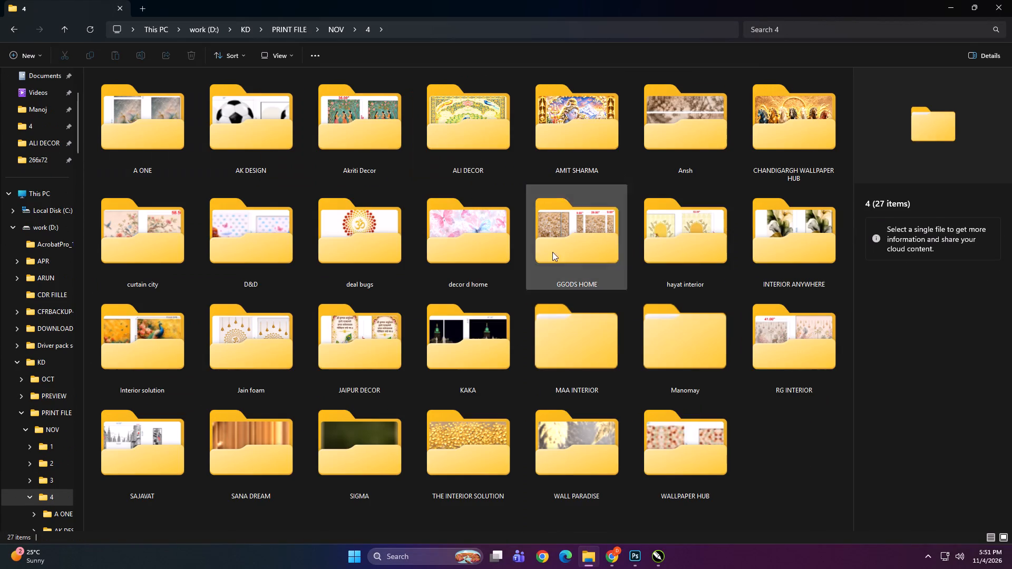
{"action": "double_click", "coordinate": [471, 425]}
{"action": "scroll", "coordinate": [384, 390], "scroll_direction": "up", "scroll_amount": 2, "text": "ctrl"}
{"action": "triple_click", "coordinate": [169, 185]}
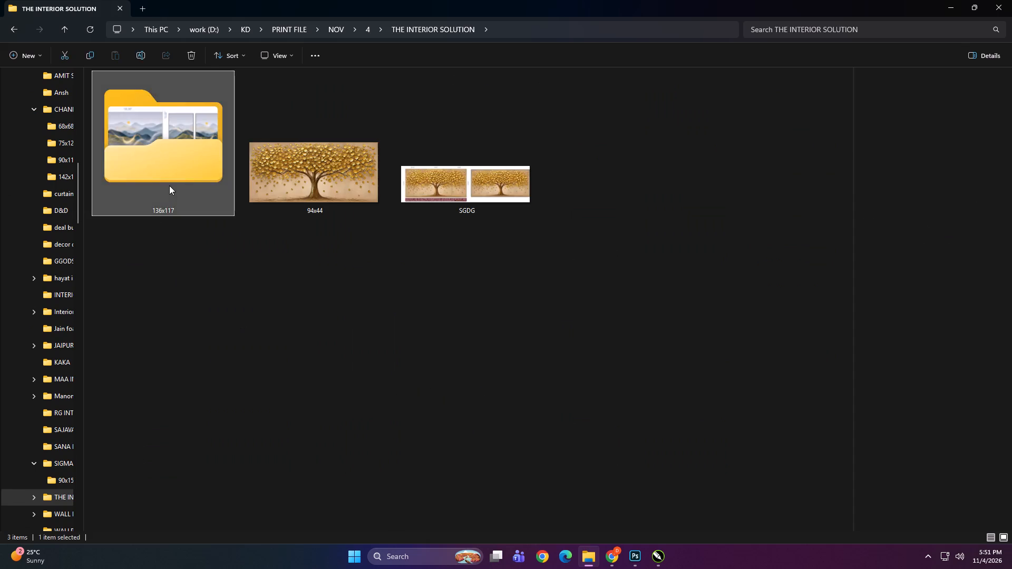
{"action": "scroll", "coordinate": [238, 213], "scroll_direction": "up", "scroll_amount": 8, "text": "ctrl"}
Open the three panel files 39.5x117 C, 49x117 A and 49x117 B together in Photoshop.
{"action": "left_click", "coordinate": [154, 101]}
{"action": "left_click", "coordinate": [344, 112], "text": "shift"}
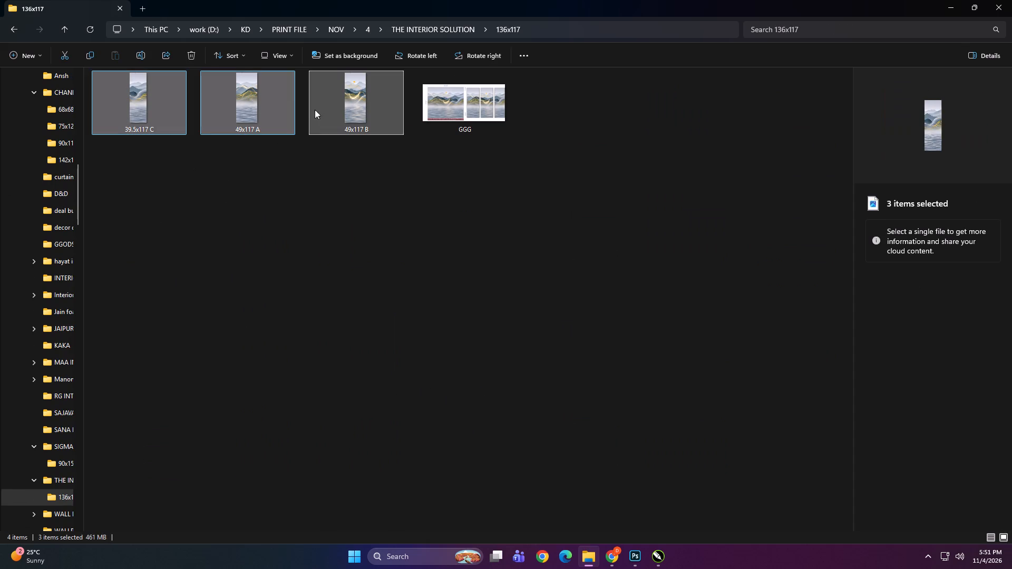
{"action": "left_click_drag", "start_coordinate": [247, 103], "coordinate": [641, 555]}
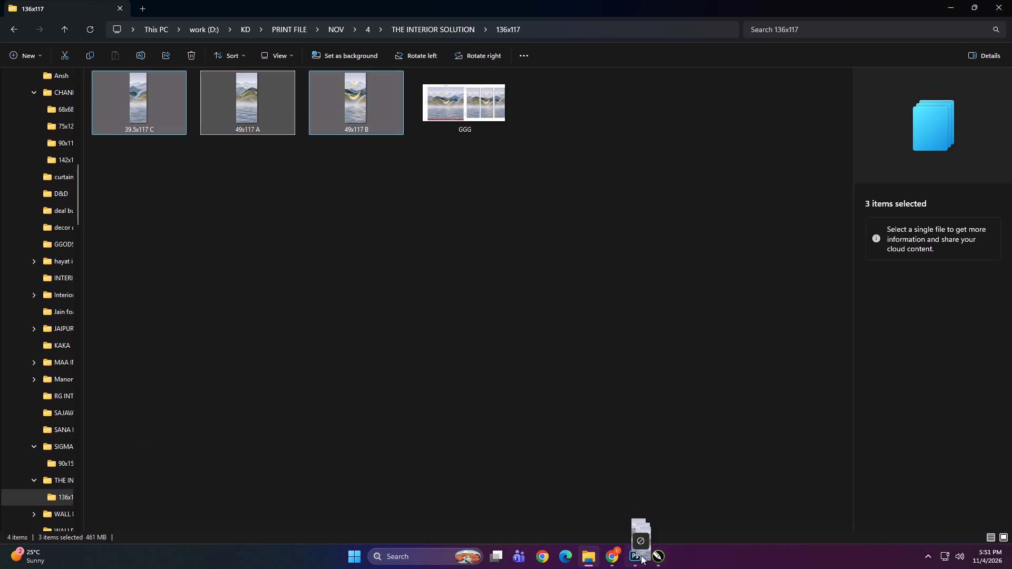
{"action": "left_click_drag", "start_coordinate": [641, 555], "coordinate": [655, 465]}
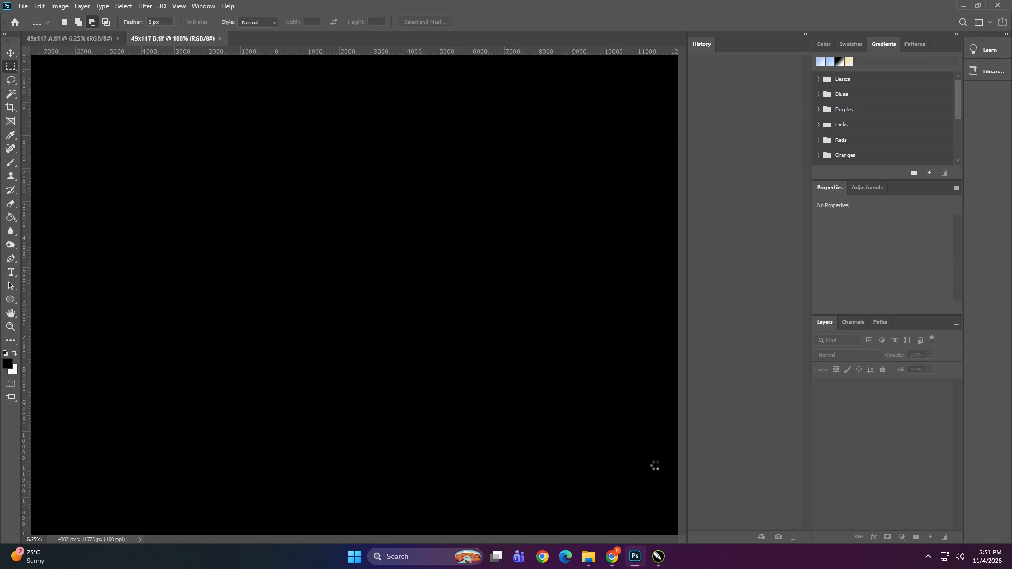
In 49x117 A, duplicate the Background layer and apply the Photocopy filter with Detail 4 and Darkness 24 to the copy.
{"action": "left_click", "coordinate": [13, 54]}
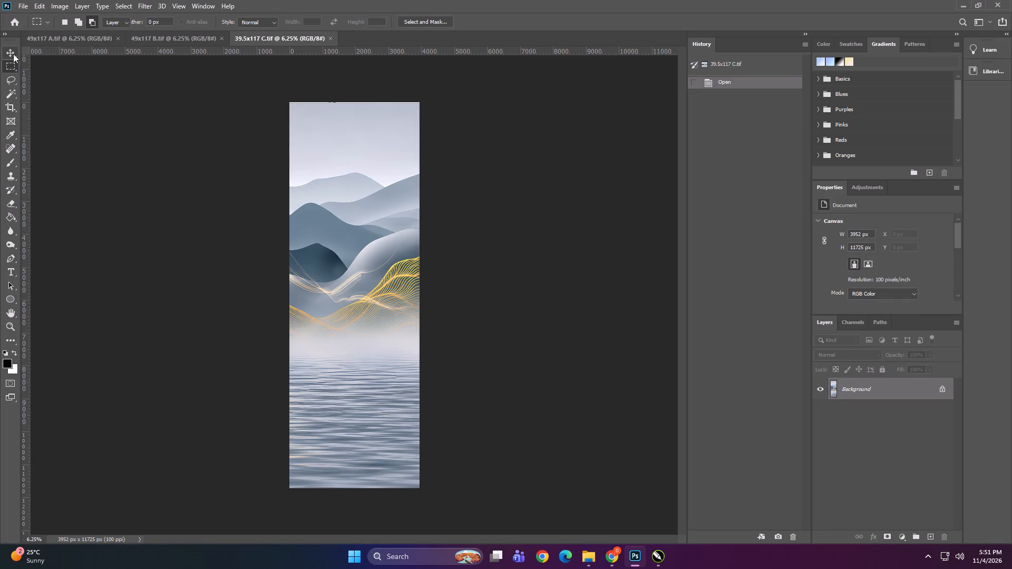
{"action": "left_click", "coordinate": [44, 39]}
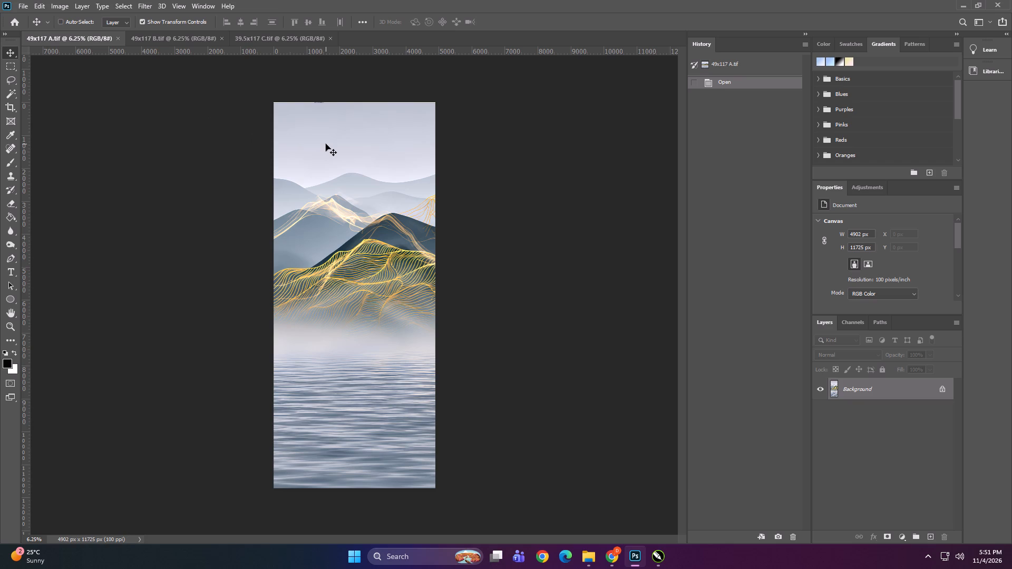
{"action": "key", "text": "ctrl+j"}
{"action": "left_click", "coordinate": [156, 7]}
{"action": "left_click", "coordinate": [150, 7]}
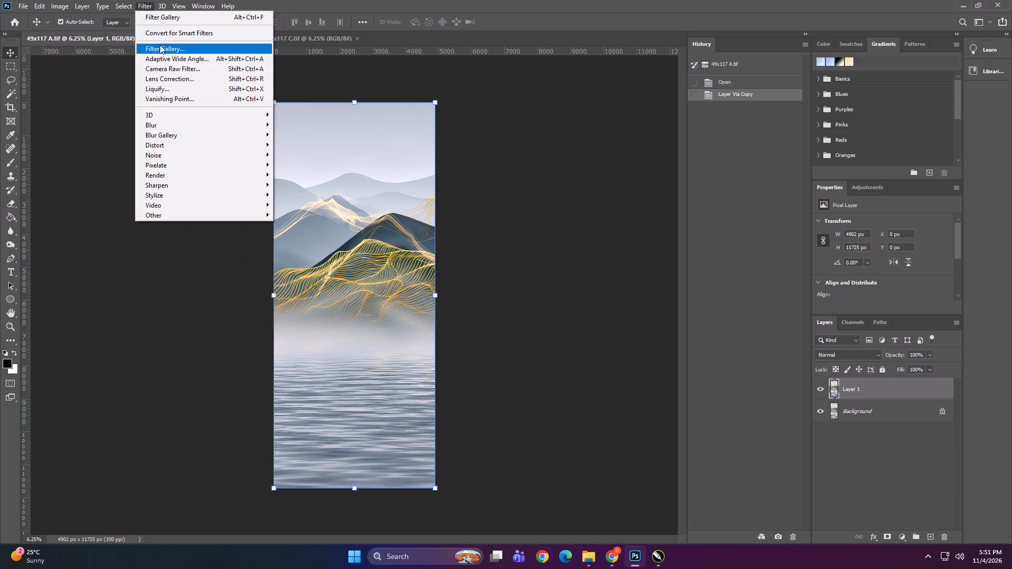
{"action": "left_click", "coordinate": [163, 46]}
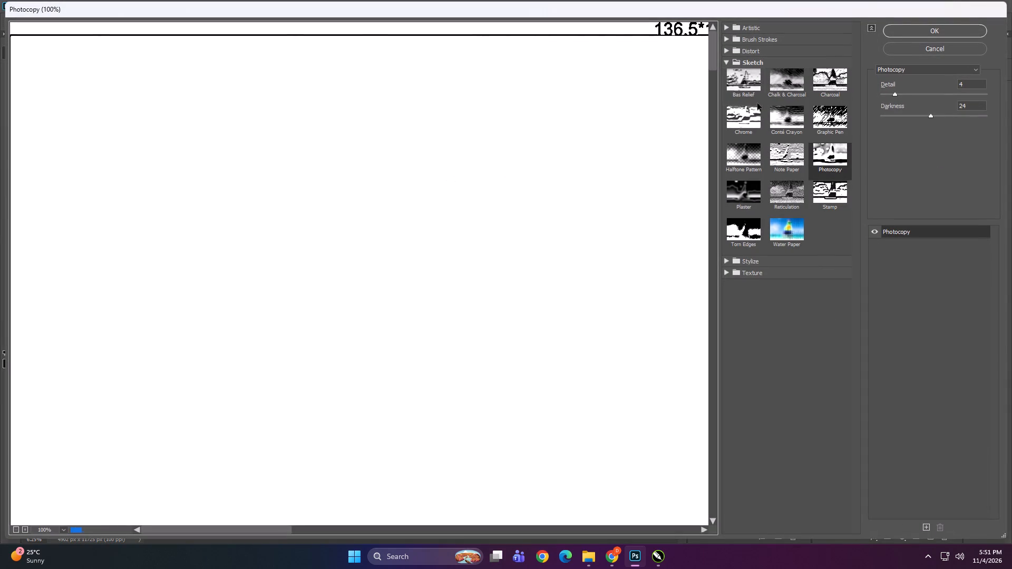
{"action": "double_click", "coordinate": [891, 35]}
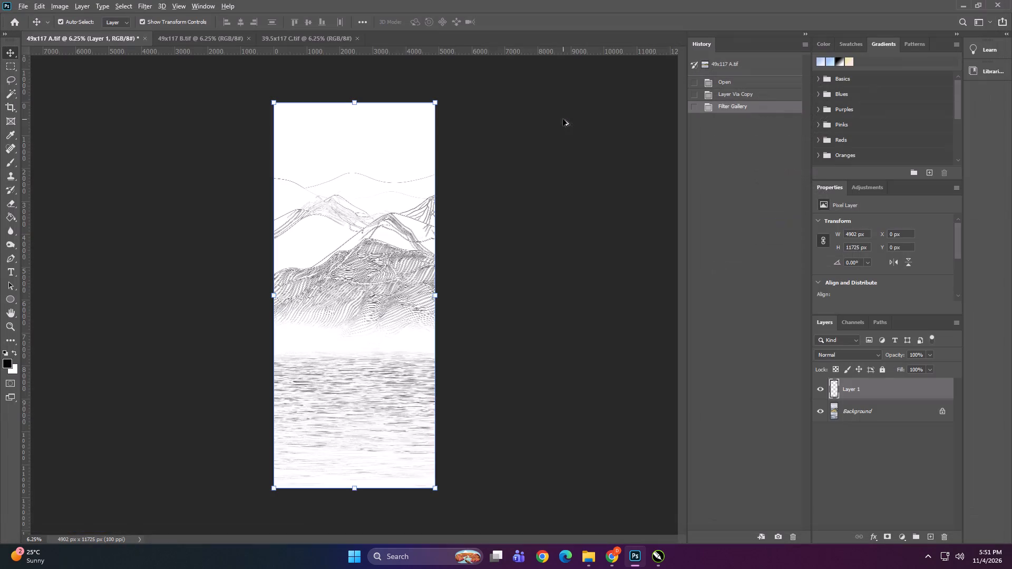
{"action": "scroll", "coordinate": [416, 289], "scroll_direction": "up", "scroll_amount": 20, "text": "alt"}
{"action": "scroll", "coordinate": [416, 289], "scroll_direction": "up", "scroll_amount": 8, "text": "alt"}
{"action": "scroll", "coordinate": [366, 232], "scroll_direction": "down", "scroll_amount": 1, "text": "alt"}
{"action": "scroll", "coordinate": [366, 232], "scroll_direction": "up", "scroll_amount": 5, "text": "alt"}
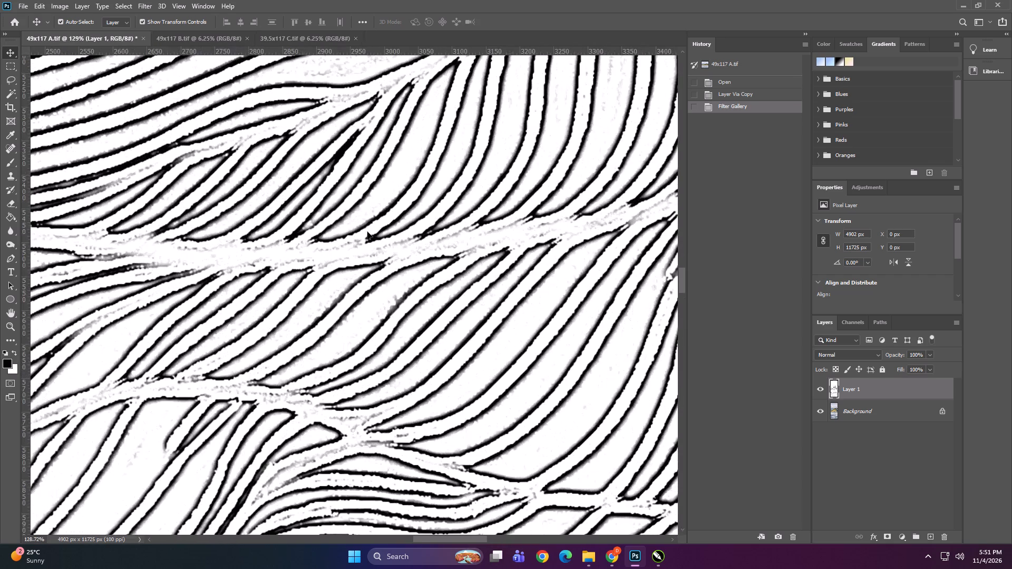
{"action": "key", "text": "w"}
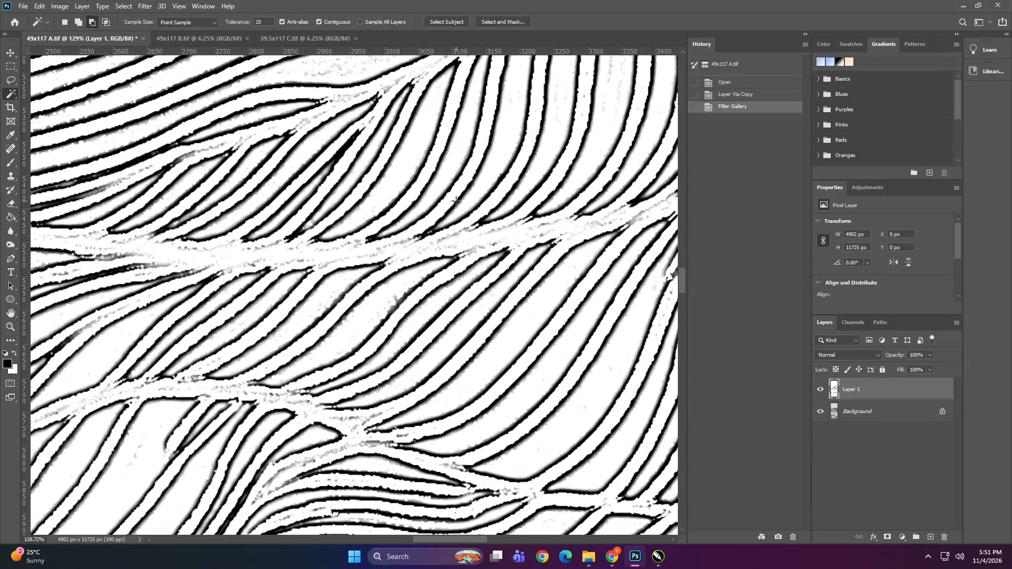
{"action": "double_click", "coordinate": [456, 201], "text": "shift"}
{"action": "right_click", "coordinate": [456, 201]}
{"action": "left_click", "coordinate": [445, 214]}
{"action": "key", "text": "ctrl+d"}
Select a black outline on the 49x117 A line art with the Magic Wand and extend the selection to all similar pixels.
{"action": "scroll", "coordinate": [464, 253], "scroll_direction": "up", "scroll_amount": 11, "text": "alt"}
{"action": "left_click", "coordinate": [437, 267], "text": "shift"}
{"action": "right_click", "coordinate": [437, 267], "text": "shift"}
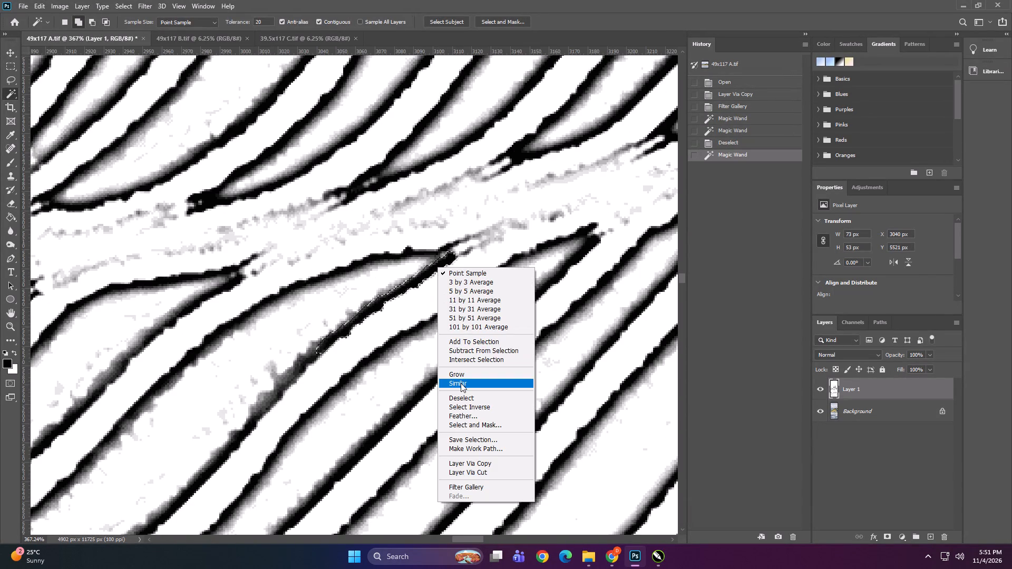
{"action": "left_click", "coordinate": [461, 383]}
{"action": "scroll", "coordinate": [441, 194], "scroll_direction": "down", "scroll_amount": 20, "text": "alt"}
{"action": "scroll", "coordinate": [441, 194], "scroll_direction": "down", "scroll_amount": 11, "text": "alt"}
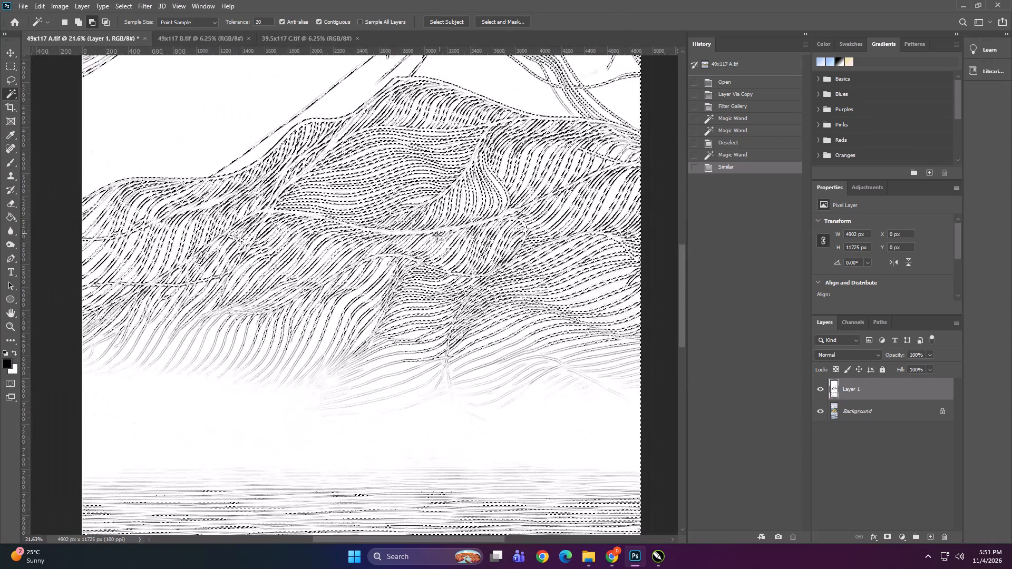
{"action": "scroll", "coordinate": [437, 236], "scroll_direction": "down", "scroll_amount": 11, "text": "alt"}
With the Background layer active, create a red spot channel named Spot 1 with 100% solidity from the selection.
{"action": "left_click", "coordinate": [867, 410]}
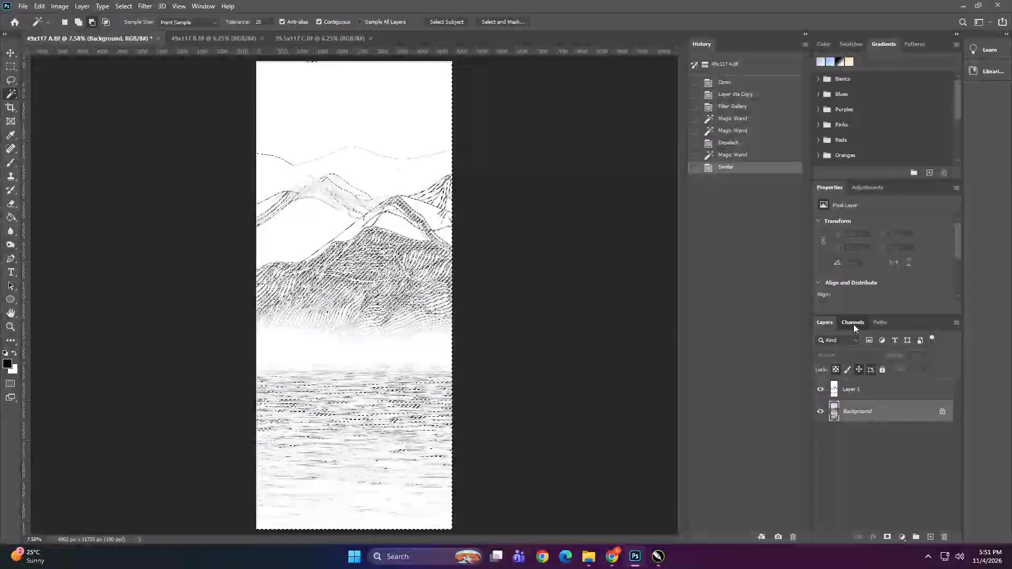
{"action": "left_click", "coordinate": [853, 324]}
{"action": "left_click", "coordinate": [955, 320]}
{"action": "double_click", "coordinate": [952, 362]}
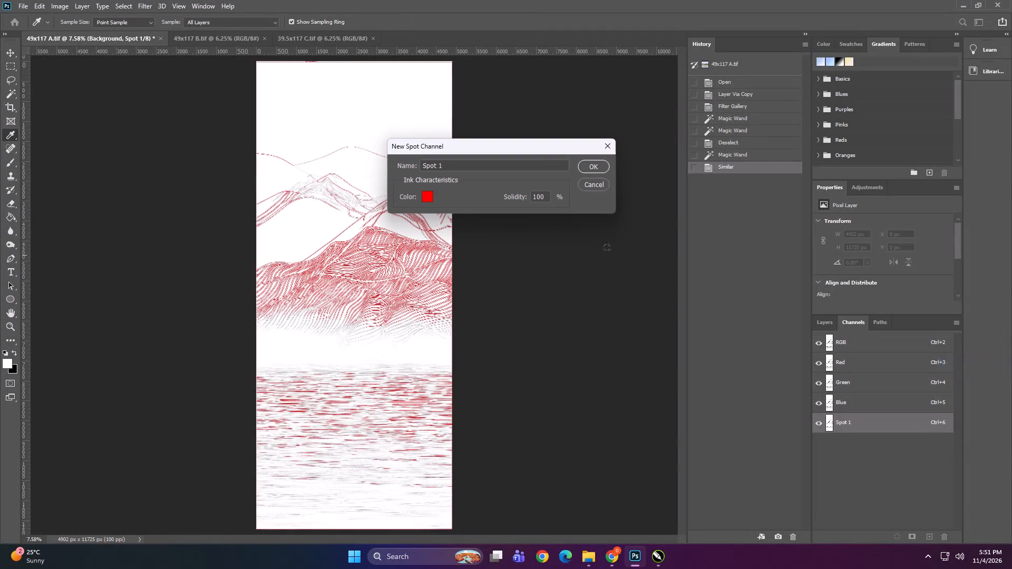
{"action": "key", "text": "Return"}
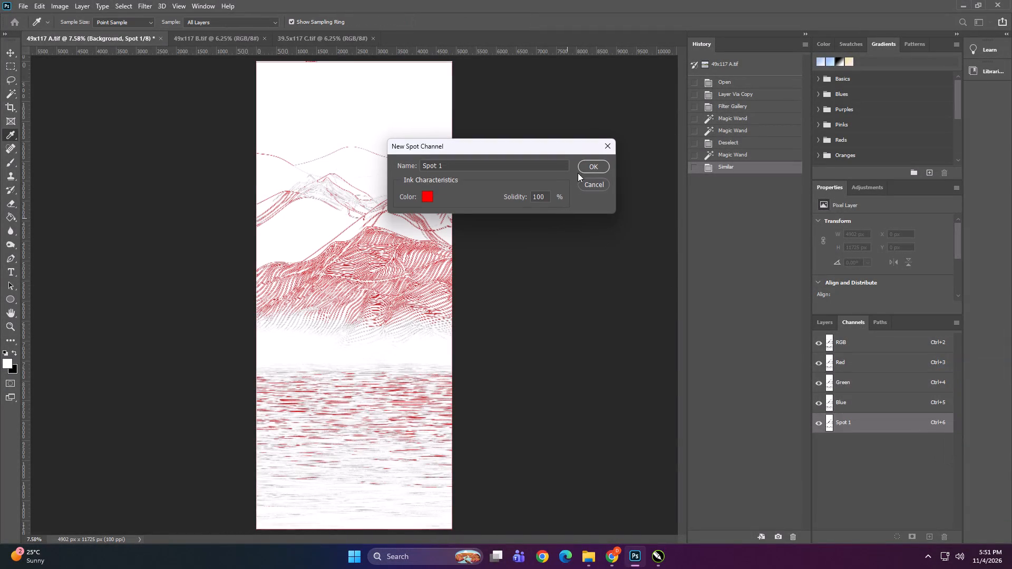
{"action": "left_click", "coordinate": [583, 169]}
Duplicate the Spot 1 channel as Spot 2 within 49x117 A and make the copy visible.
{"action": "right_click", "coordinate": [878, 428]}
{"action": "left_click", "coordinate": [891, 436]}
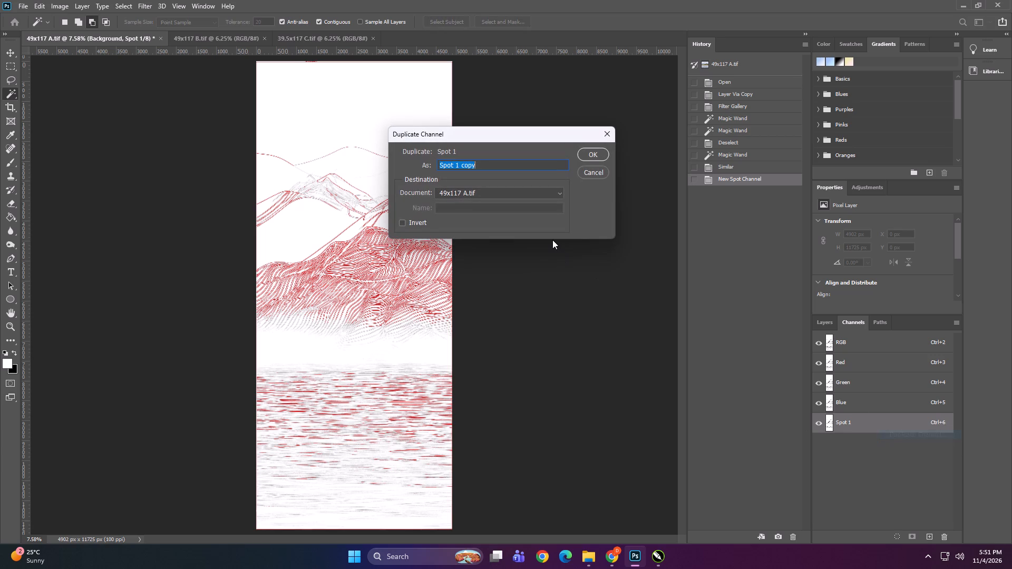
{"action": "key", "text": "Right"}
{"action": "key", "text": "BackSpace"}
{"action": "key", "text": "BackSpace"}
{"action": "key", "text": "BackSpace"}
{"action": "key", "text": "BackSpace"}
{"action": "key", "text": "BackSpace"}
{"action": "key", "text": "BackSpace"}
{"action": "key", "text": "2"}
{"action": "double_click", "coordinate": [586, 153]}
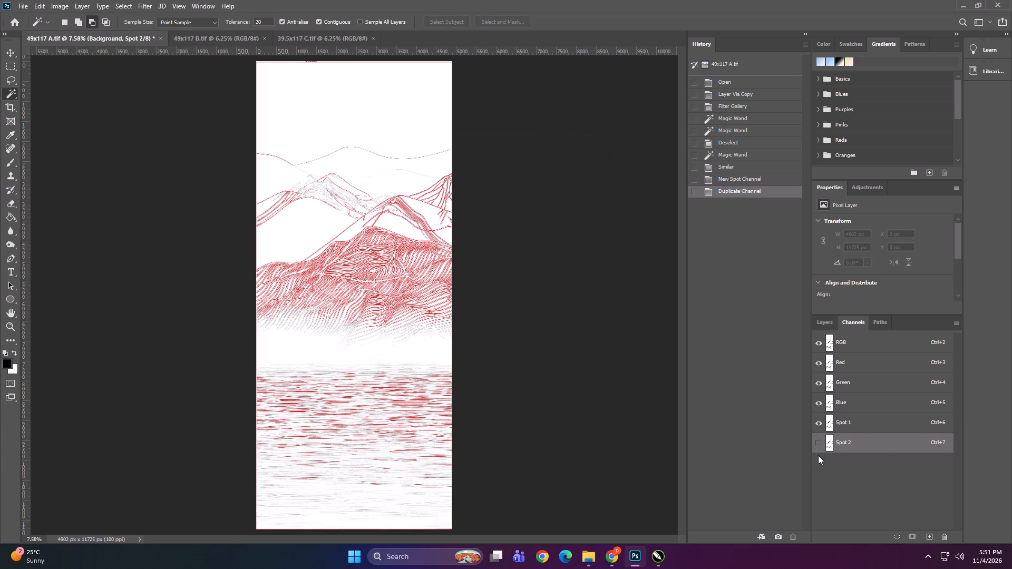
{"action": "left_click", "coordinate": [819, 442]}
Delete the photocopy layer, Layer 1, from 49x117 A.
{"action": "left_click", "coordinate": [828, 322]}
{"action": "left_click", "coordinate": [868, 386]}
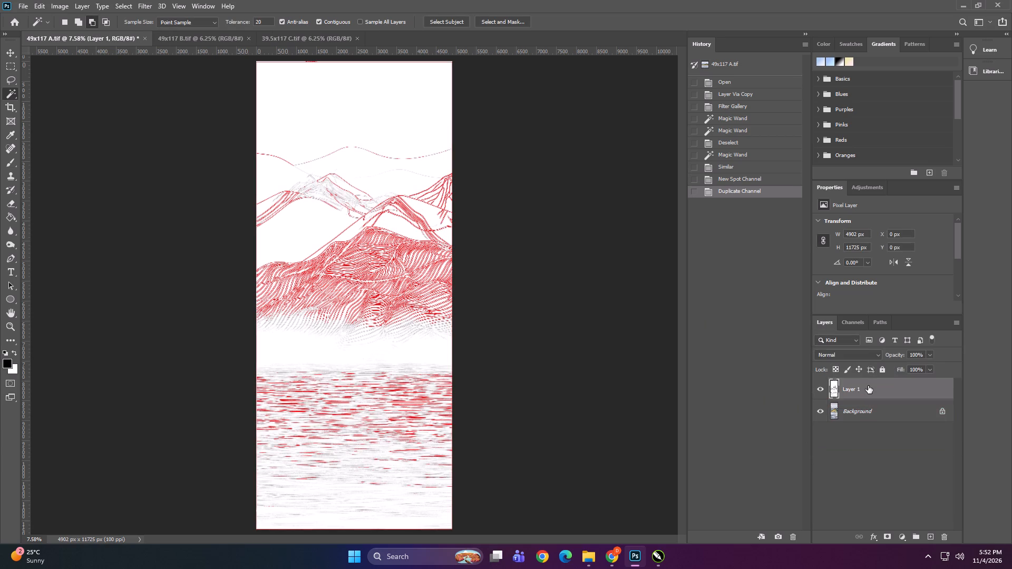
{"action": "key", "text": "Delete"}
In 49x117 B, duplicate the Background layer and apply the Photocopy filter with Detail 4 and Darkness 24 to the copy.
{"action": "left_click", "coordinate": [181, 40]}
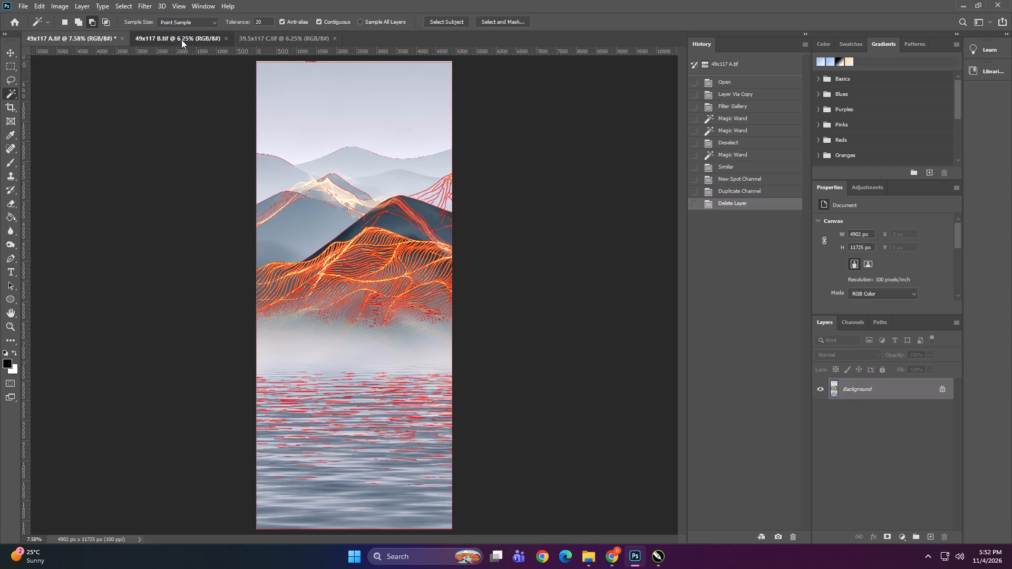
{"action": "key", "text": "ctrl+j"}
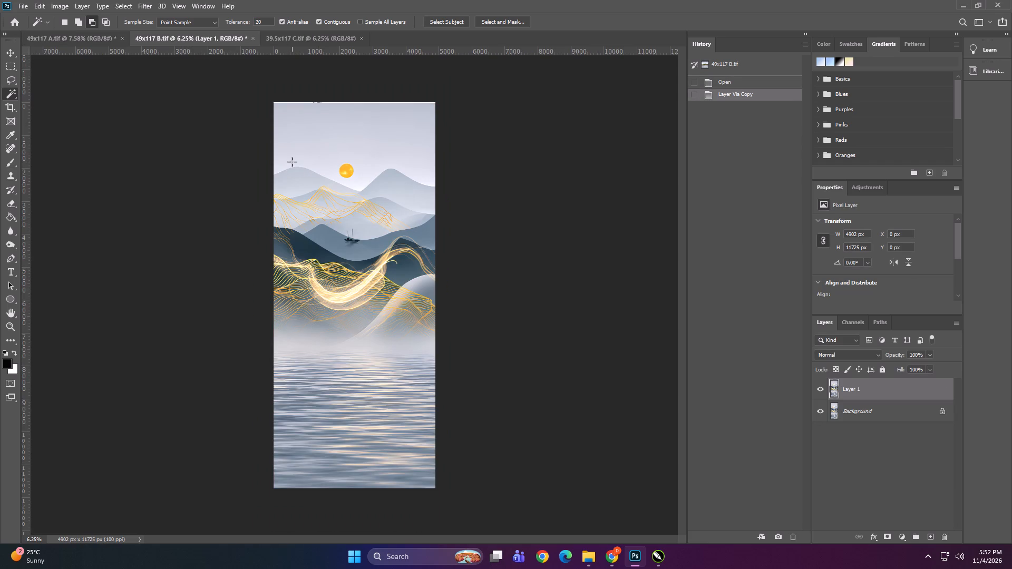
{"action": "left_click", "coordinate": [147, 9]}
{"action": "left_click", "coordinate": [179, 47]}
{"action": "double_click", "coordinate": [920, 24]}
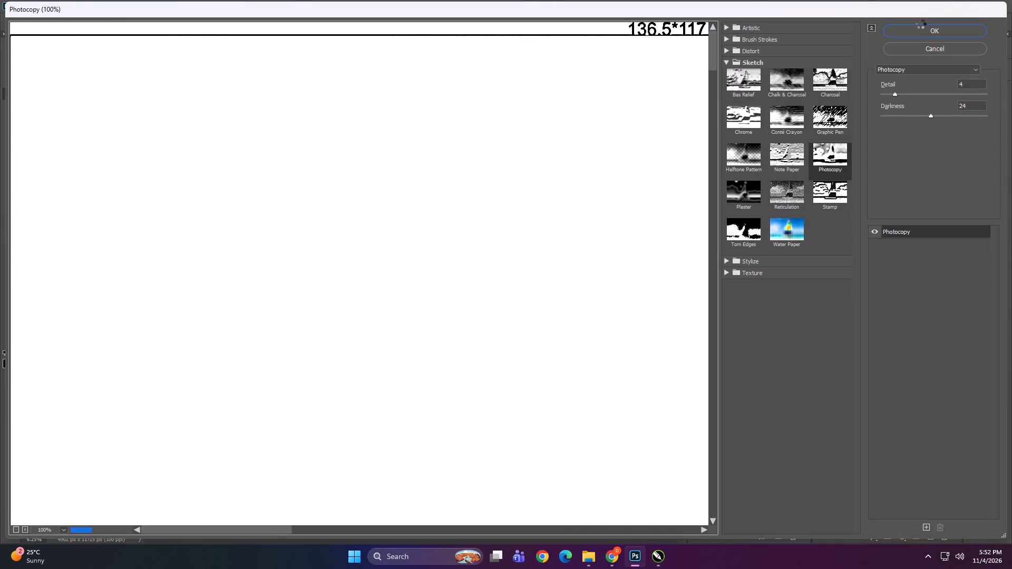
On Layer 1 of 49x117 B, select the boat's black mast with the Magic Wand and extend the selection to all similar pixels.
{"action": "scroll", "coordinate": [340, 292], "scroll_direction": "up", "scroll_amount": 17, "text": "alt"}
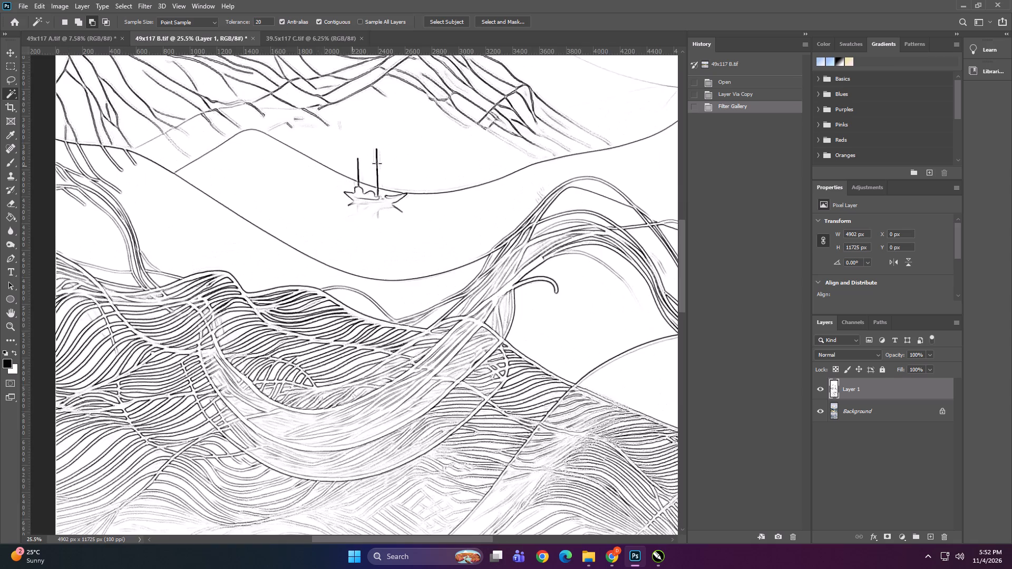
{"action": "scroll", "coordinate": [377, 163], "scroll_direction": "up", "scroll_amount": 2, "text": "alt"}
{"action": "scroll", "coordinate": [377, 163], "scroll_direction": "down", "scroll_amount": 1, "text": "alt"}
{"action": "scroll", "coordinate": [377, 163], "scroll_direction": "up", "scroll_amount": 3, "text": "alt"}
{"action": "scroll", "coordinate": [377, 164], "scroll_direction": "down", "scroll_amount": 1, "text": "alt"}
{"action": "scroll", "coordinate": [377, 164], "scroll_direction": "up", "scroll_amount": 10, "text": "alt"}
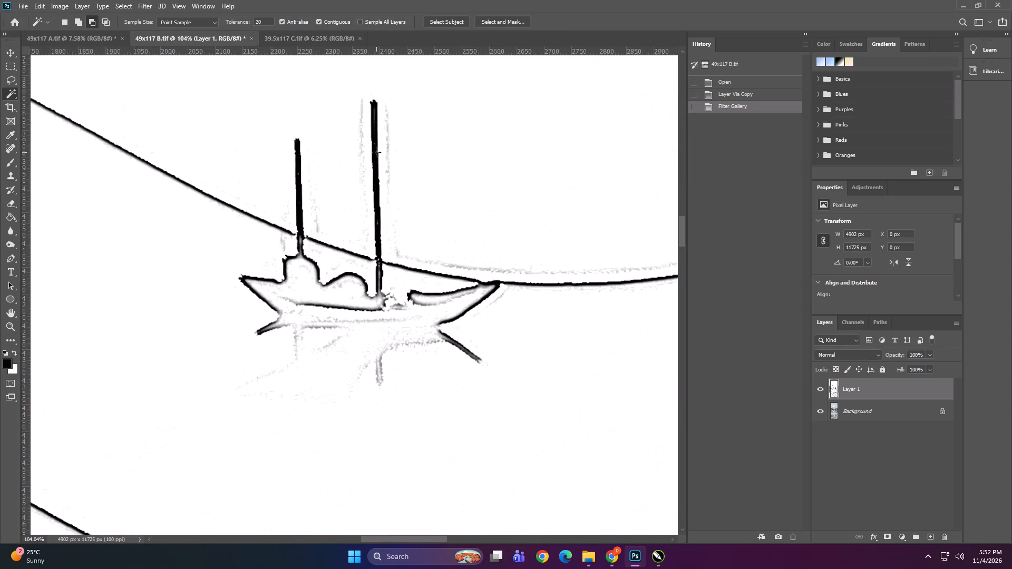
{"action": "double_click", "coordinate": [374, 152], "text": "shift"}
{"action": "right_click", "coordinate": [374, 151]}
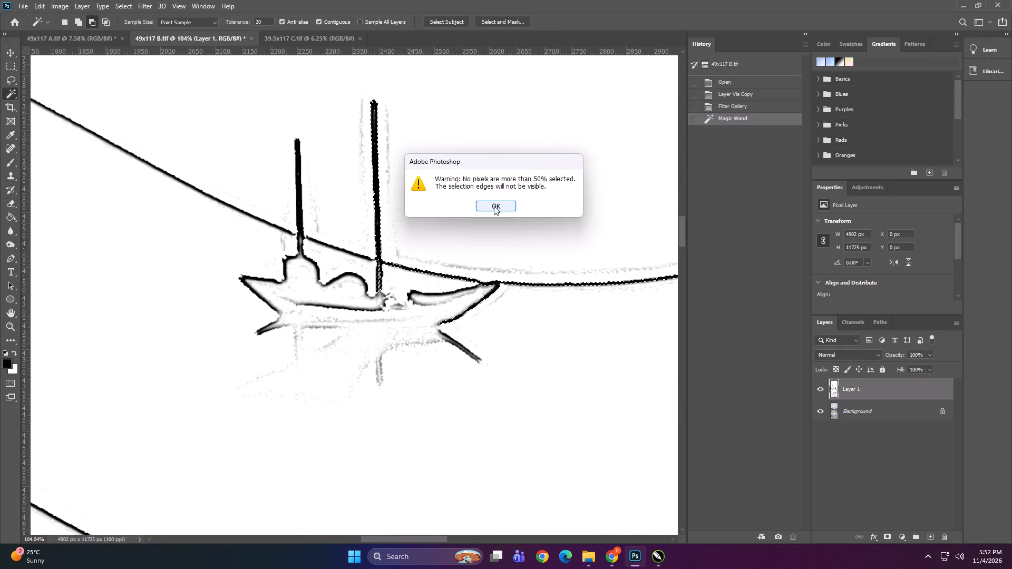
{"action": "left_click", "coordinate": [494, 205]}
{"action": "left_click", "coordinate": [874, 409]}
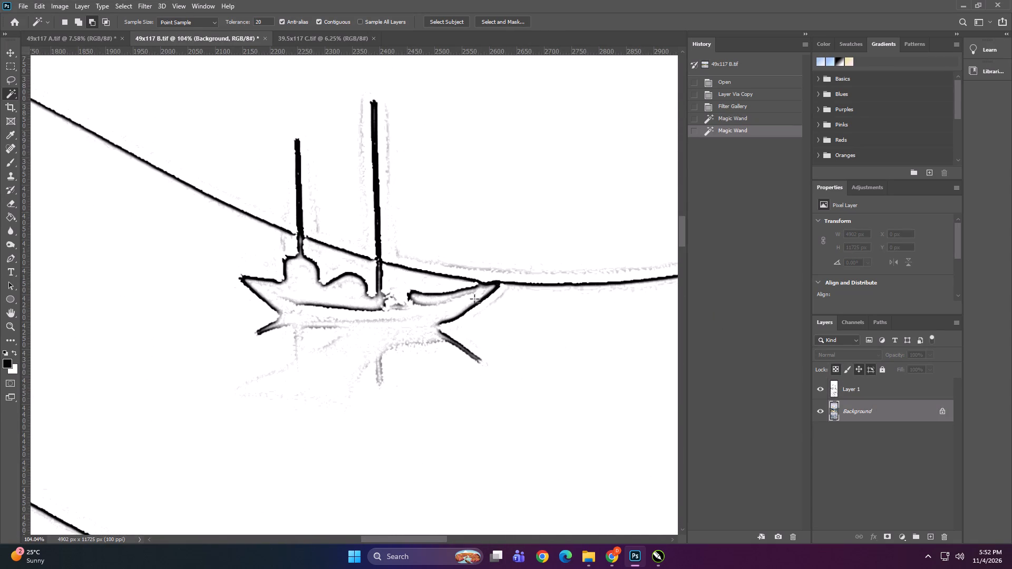
{"action": "key", "text": "ctrl+z"}
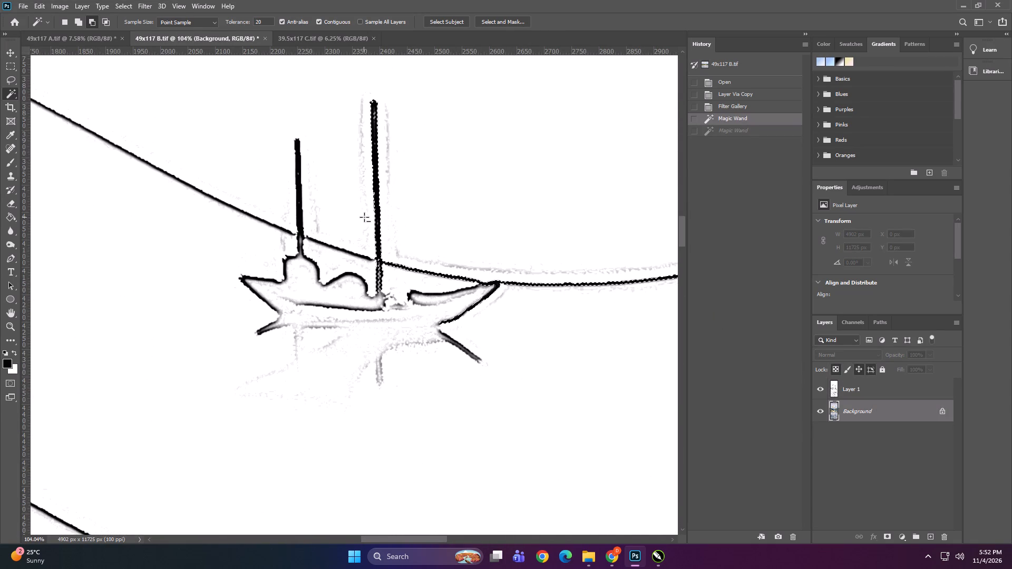
{"action": "left_click", "coordinate": [892, 394]}
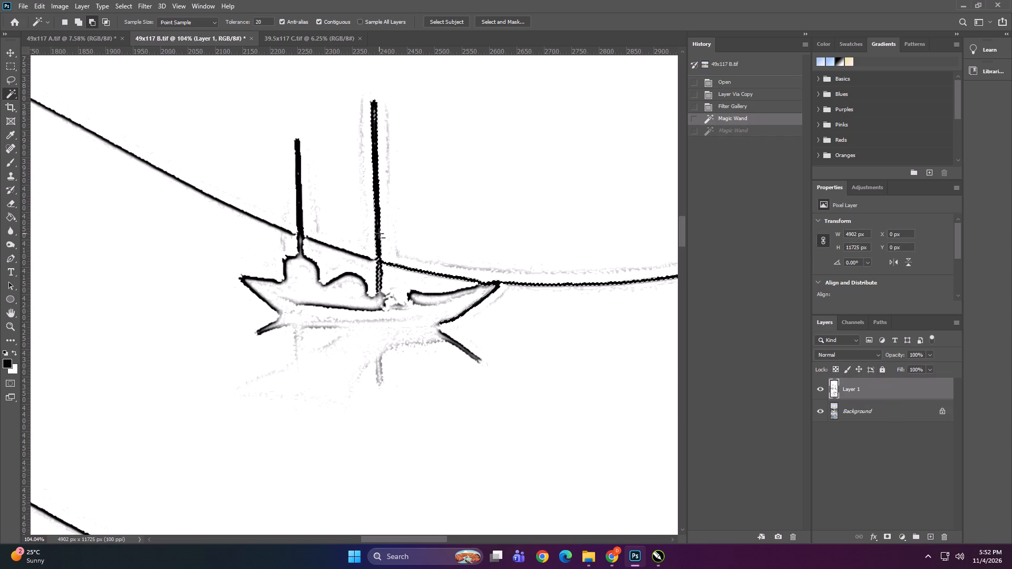
{"action": "right_click", "coordinate": [379, 230]}
{"action": "left_click", "coordinate": [408, 347]}
{"action": "scroll", "coordinate": [425, 232], "scroll_direction": "down", "scroll_amount": 20, "text": "alt"}
{"action": "scroll", "coordinate": [425, 232], "scroll_direction": "down", "scroll_amount": 4, "text": "alt"}
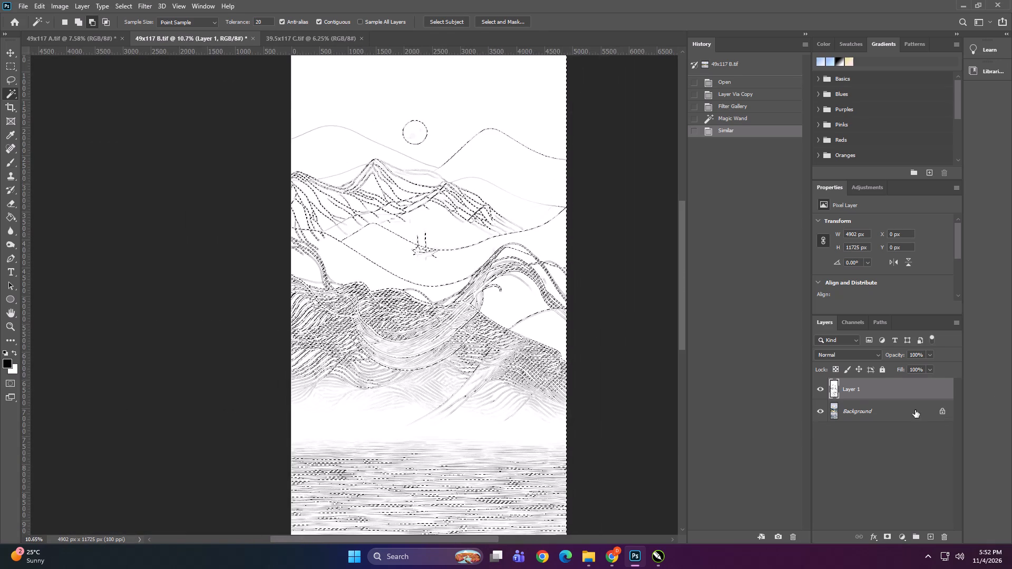
With the Background layer of 49x117 B active, create a red spot channel named Spot 1 at 100% solidity from the selection.
{"action": "left_click", "coordinate": [904, 409]}
{"action": "left_click", "coordinate": [849, 323]}
{"action": "left_click", "coordinate": [958, 321]}
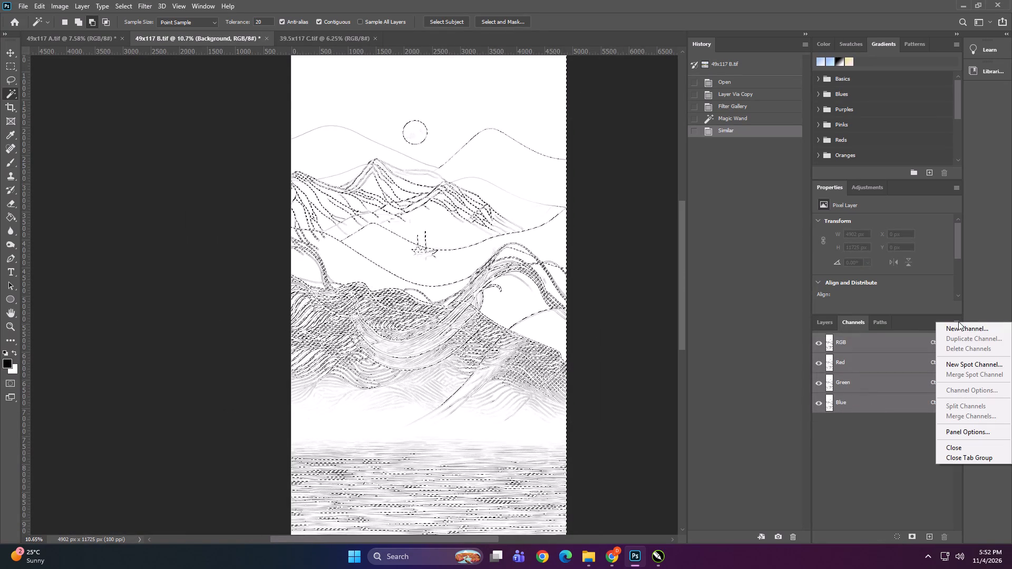
{"action": "left_click", "coordinate": [954, 365]}
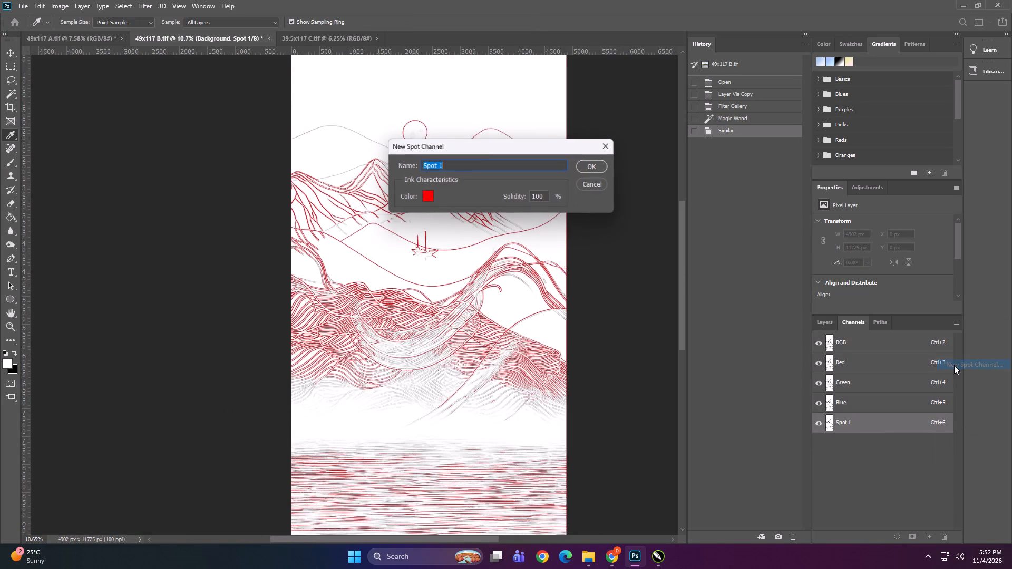
{"action": "left_click", "coordinate": [586, 171]}
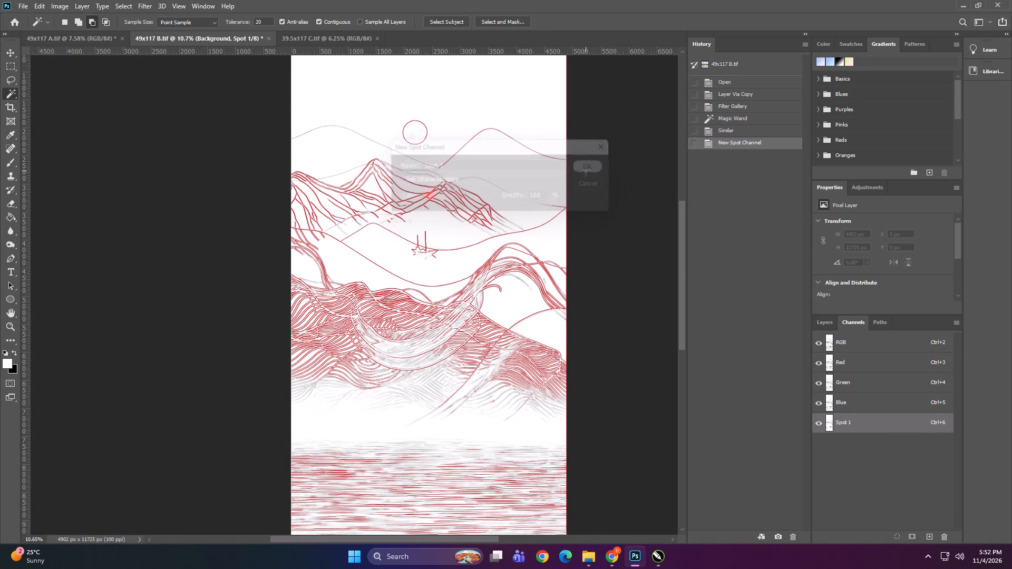
Duplicate the Spot 1 channel as Spot 2 within 49x117 B and make the copy visible.
{"action": "right_click", "coordinate": [874, 430]}
{"action": "left_click", "coordinate": [878, 436]}
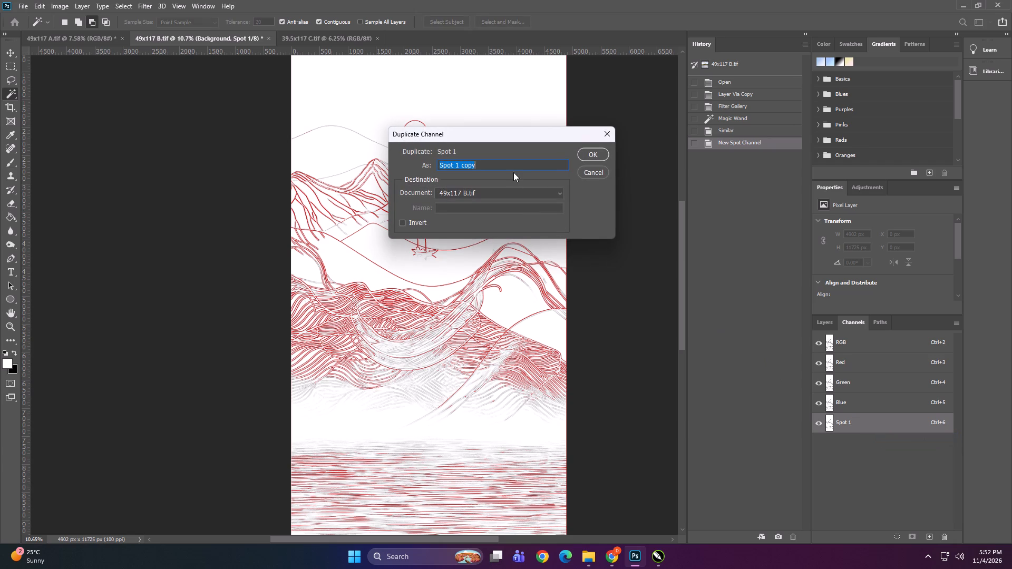
{"action": "key", "text": "Right"}
{"action": "key", "text": "BackSpace"}
{"action": "key", "text": "BackSpace"}
{"action": "key", "text": "BackSpace"}
{"action": "key", "text": "BackSpace"}
{"action": "key", "text": "BackSpace"}
{"action": "key", "text": "BackSpace"}
{"action": "key", "text": "2"}
{"action": "left_click", "coordinate": [594, 158]}
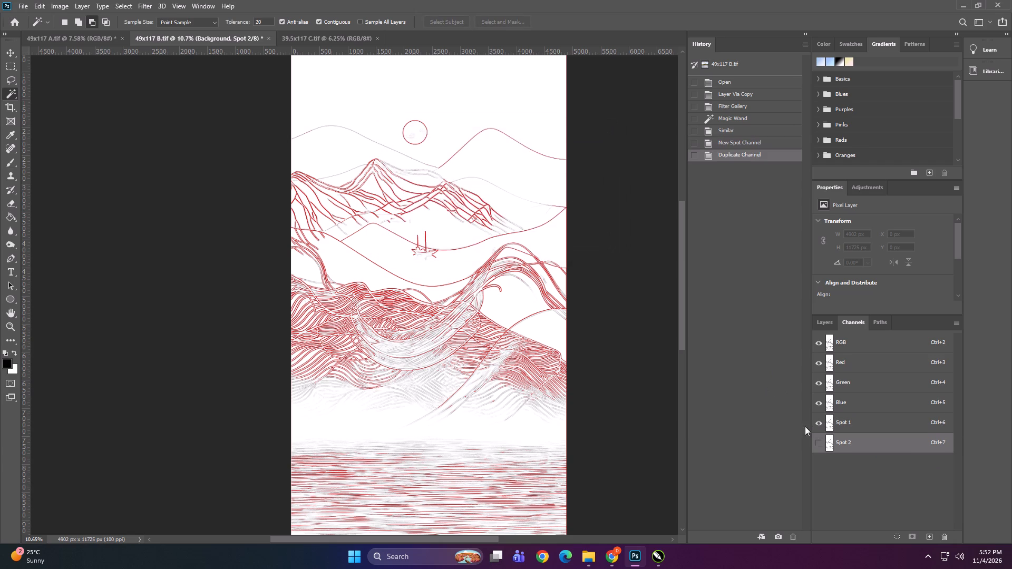
{"action": "left_click", "coordinate": [819, 445]}
Delete the photocopy layer, Layer 1, from 49x117 B.
{"action": "left_click", "coordinate": [828, 325]}
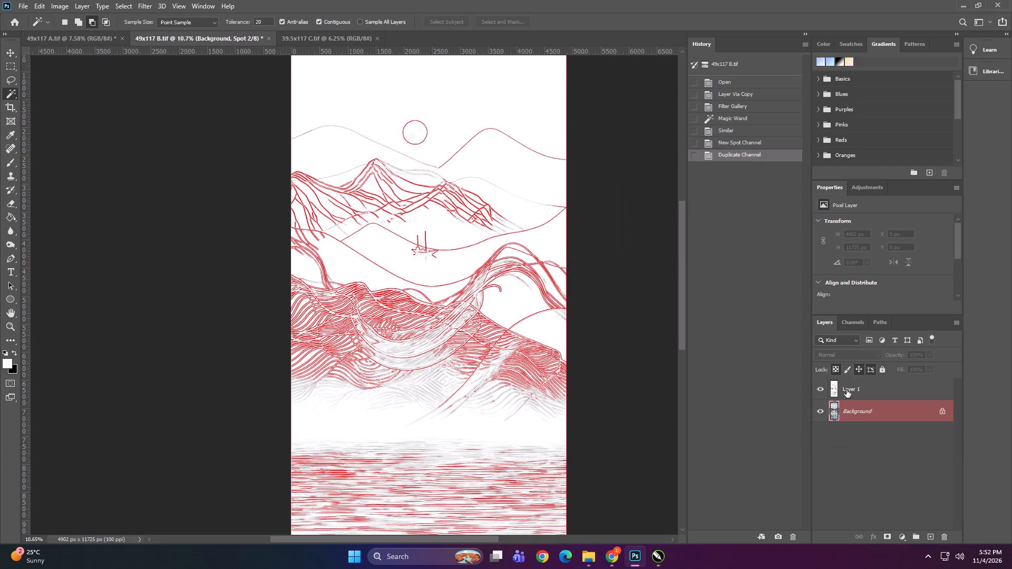
{"action": "left_click", "coordinate": [846, 390]}
{"action": "key", "text": "Delete"}
In 39.5x117 C, duplicate the Background layer and apply the Photocopy filter with Detail 4 and Darkness 24 to the copy.
{"action": "left_click", "coordinate": [256, 40]}
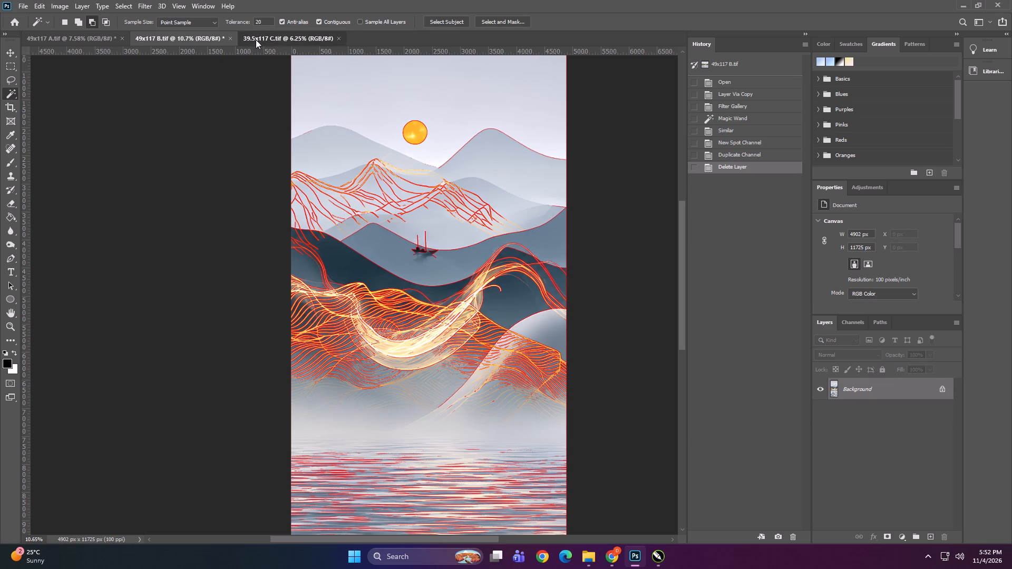
{"action": "key", "text": "ctrl+j"}
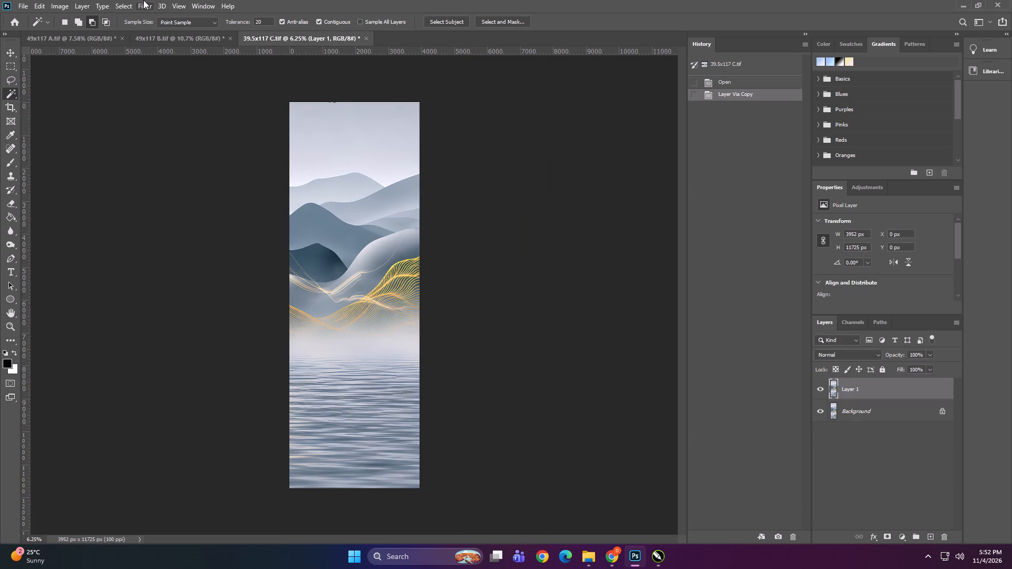
{"action": "left_click", "coordinate": [143, 1]}
{"action": "left_click", "coordinate": [171, 47]}
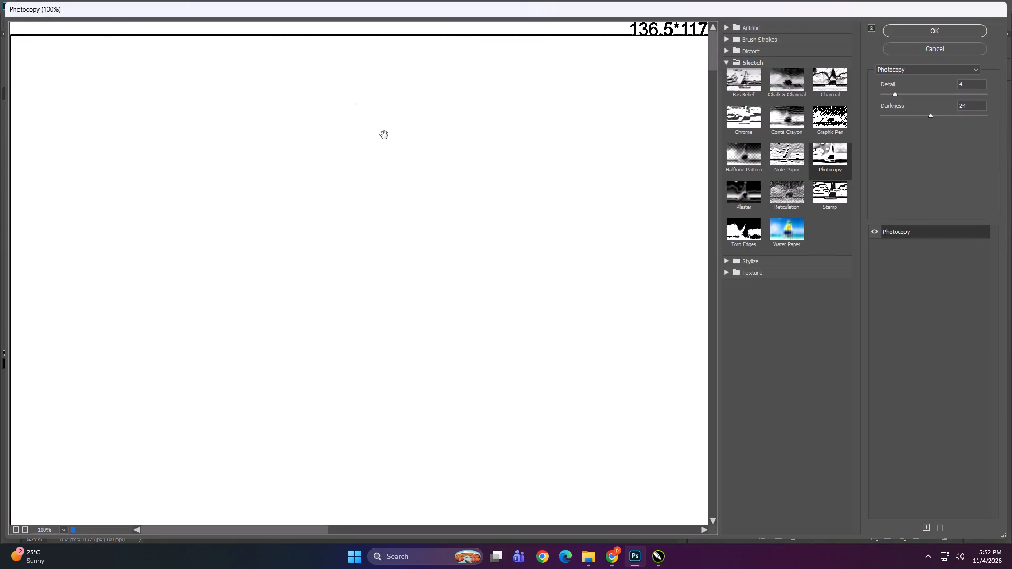
{"action": "scroll", "coordinate": [395, 226], "scroll_direction": "down", "scroll_amount": 20, "text": "alt"}
{"action": "scroll", "coordinate": [395, 226], "scroll_direction": "down", "scroll_amount": 13, "text": "alt"}
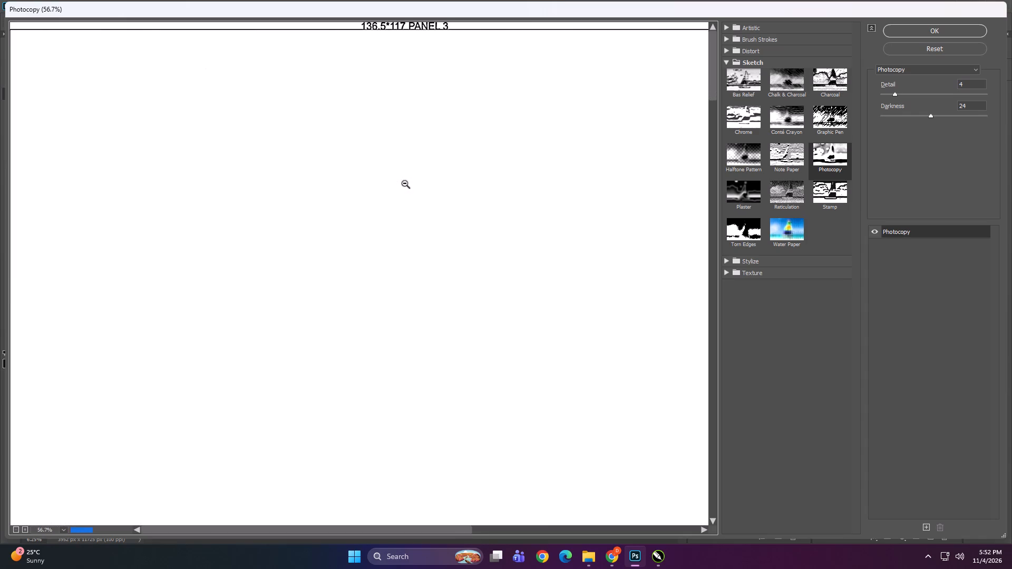
{"action": "scroll", "coordinate": [404, 176], "scroll_direction": "down", "scroll_amount": 20, "text": "alt"}
{"action": "scroll", "coordinate": [404, 176], "scroll_direction": "down", "scroll_amount": 11, "text": "alt"}
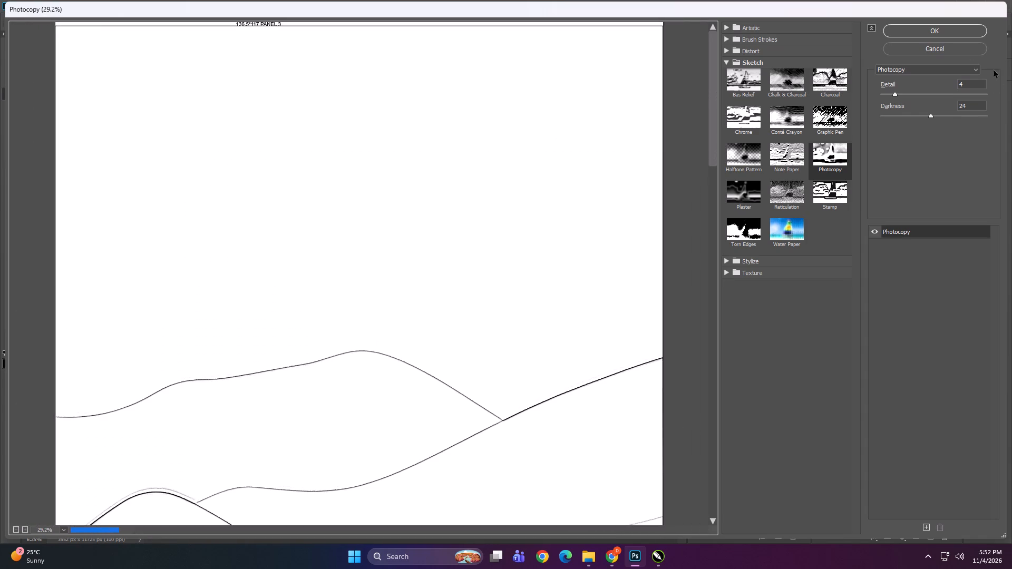
{"action": "left_click", "coordinate": [958, 32]}
On Layer 1 of 39.5x117 C, select a solid black hill line with the Magic Wand and extend the selection to all similar pixels.
{"action": "scroll", "coordinate": [427, 207], "scroll_direction": "up", "scroll_amount": 16, "text": "alt"}
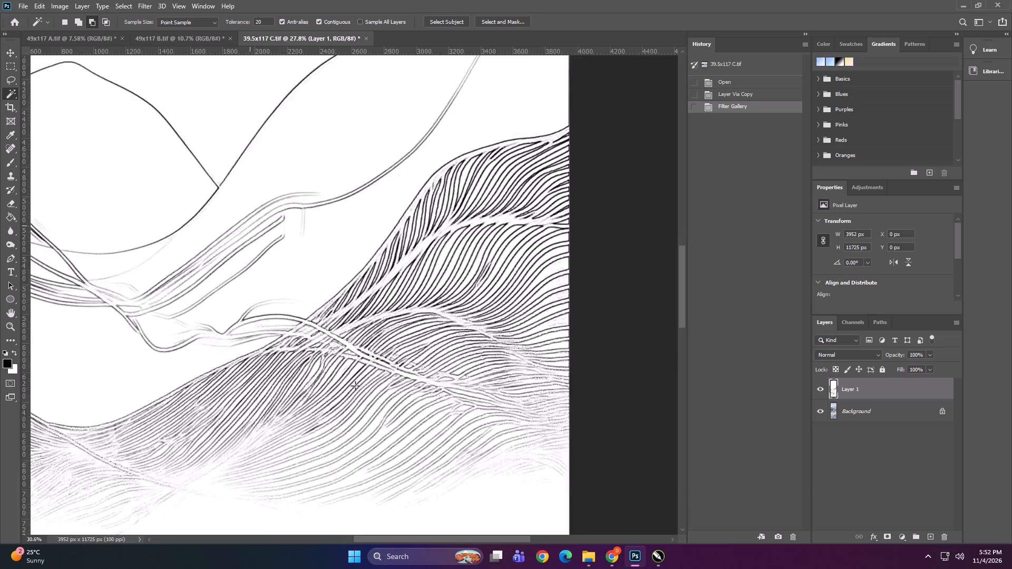
{"action": "scroll", "coordinate": [355, 386], "scroll_direction": "up", "scroll_amount": 20, "text": "alt"}
{"action": "scroll", "coordinate": [355, 386], "scroll_direction": "up", "scroll_amount": 8, "text": "alt"}
{"action": "left_click", "coordinate": [429, 329], "text": "shift"}
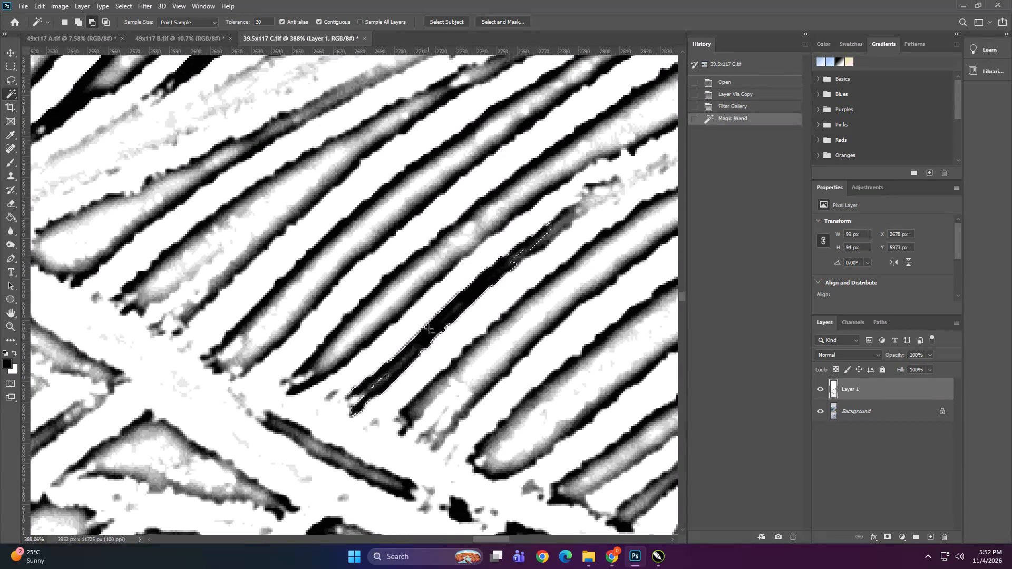
{"action": "right_click", "coordinate": [429, 329]}
{"action": "left_click", "coordinate": [460, 210]}
With the Background layer of 39.5x117 C active, create a red spot channel named Spot 1 at 100% solidity from the selection.
{"action": "scroll", "coordinate": [459, 210], "scroll_direction": "down", "scroll_amount": 11, "text": "alt"}
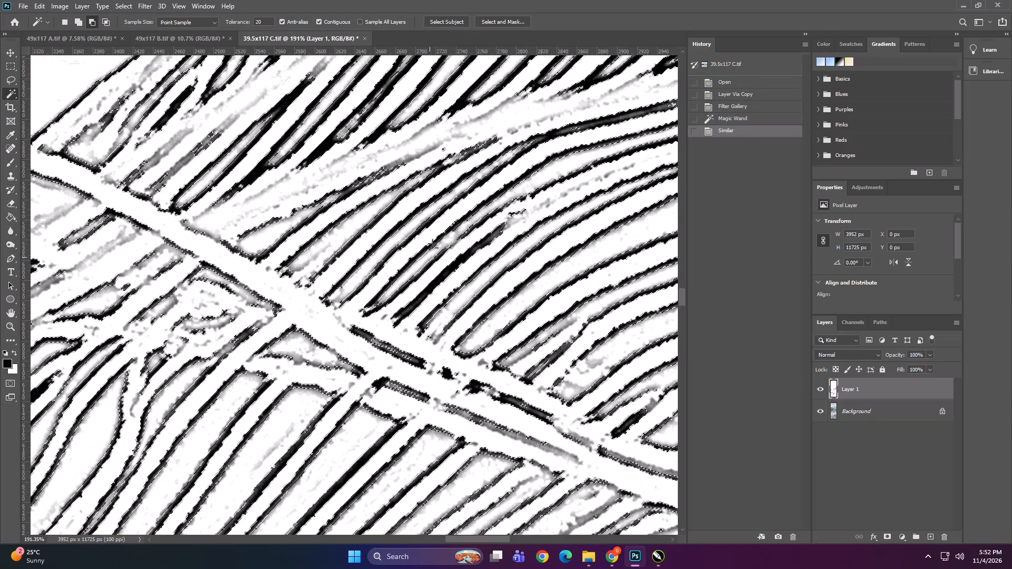
{"action": "scroll", "coordinate": [432, 243], "scroll_direction": "down", "scroll_amount": 20, "text": "alt"}
{"action": "scroll", "coordinate": [432, 243], "scroll_direction": "down", "scroll_amount": 7, "text": "alt"}
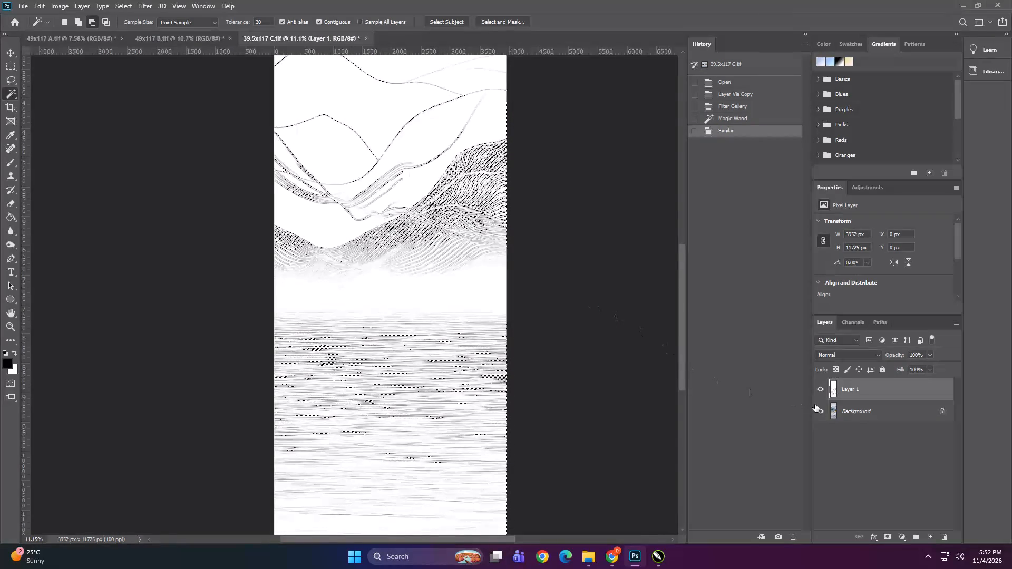
{"action": "left_click", "coordinate": [861, 411]}
{"action": "left_click", "coordinate": [855, 326]}
{"action": "left_click", "coordinate": [951, 322]}
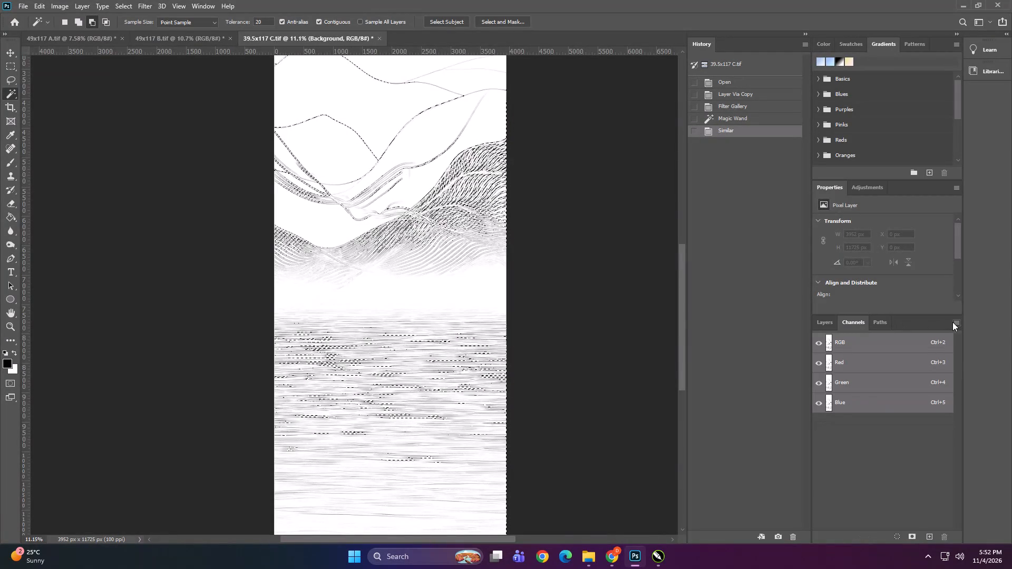
{"action": "left_click", "coordinate": [957, 321]}
{"action": "left_click", "coordinate": [964, 362]}
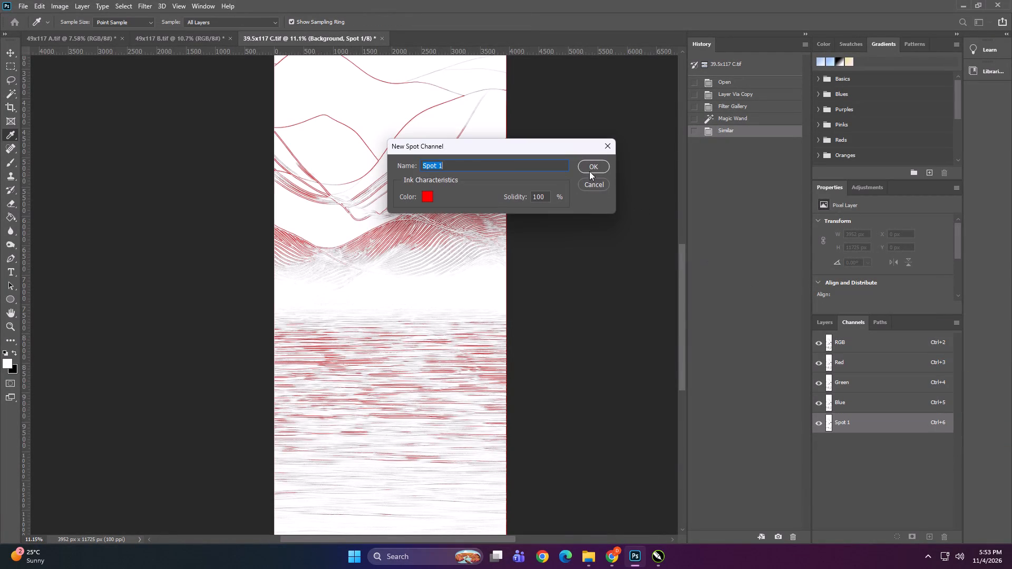
{"action": "left_click", "coordinate": [588, 169]}
Duplicate the Spot 1 channel as Spot 2 within 39.5x117 C and make the copy visible.
{"action": "right_click", "coordinate": [883, 425]}
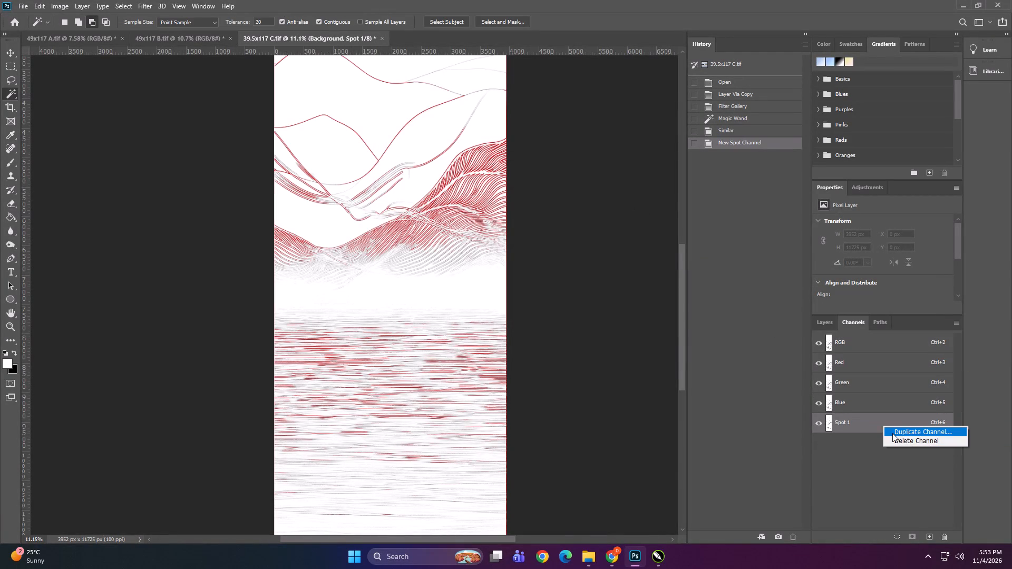
{"action": "left_click", "coordinate": [892, 433]}
{"action": "key", "text": "Right"}
{"action": "key", "text": "BackSpace"}
{"action": "key", "text": "BackSpace"}
{"action": "key", "text": "BackSpace"}
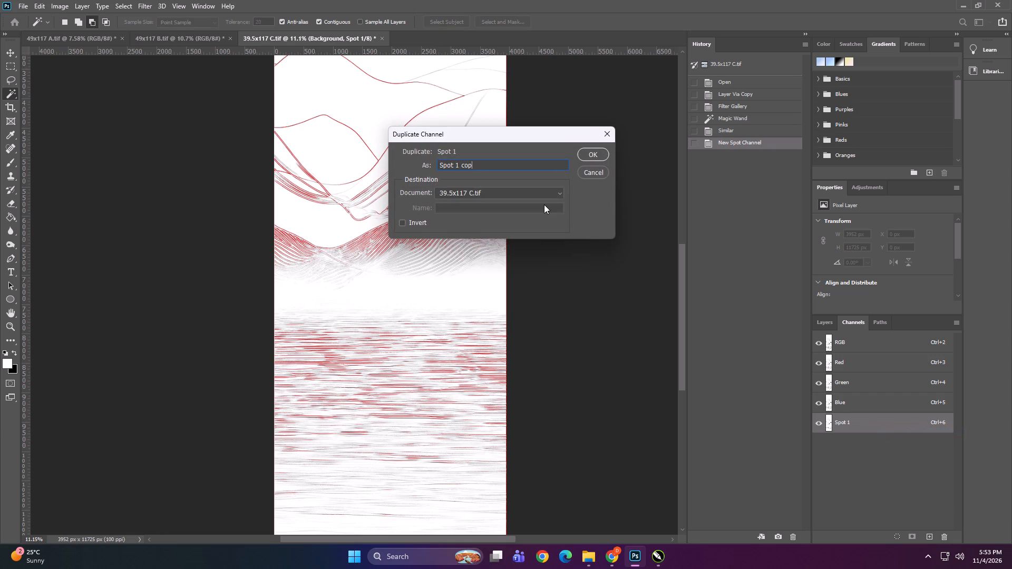
{"action": "key", "text": "BackSpace"}
{"action": "key", "text": "BackSpace"}
{"action": "key", "text": "BackSpace"}
{"action": "key", "text": "2"}
{"action": "left_click", "coordinate": [580, 156]}
{"action": "left_click", "coordinate": [818, 444]}
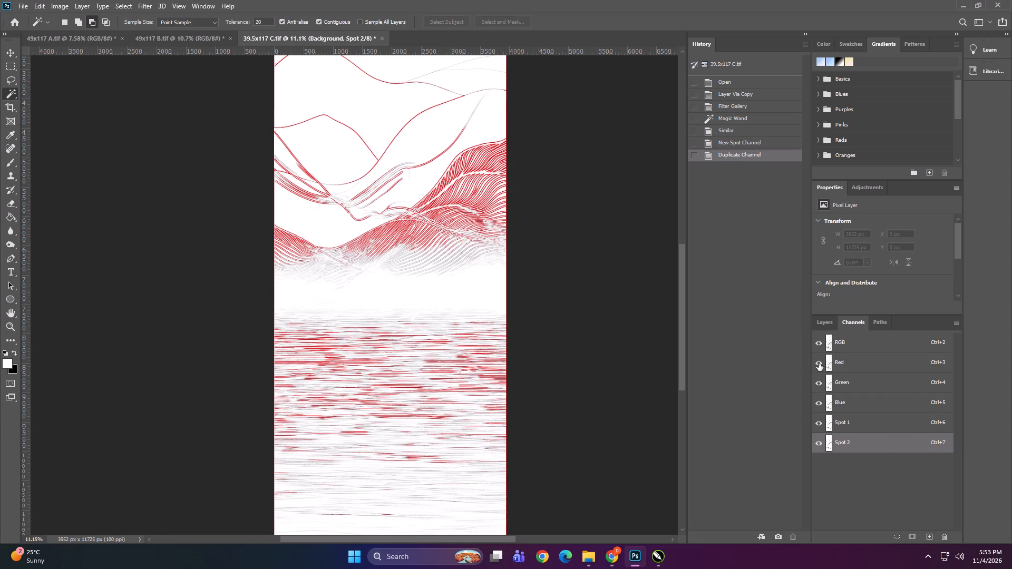
Delete the photocopy layer, Layer 1, from 39.5x117 C.
{"action": "left_click", "coordinate": [819, 328]}
{"action": "left_click", "coordinate": [860, 389]}
{"action": "key", "text": "Delete"}
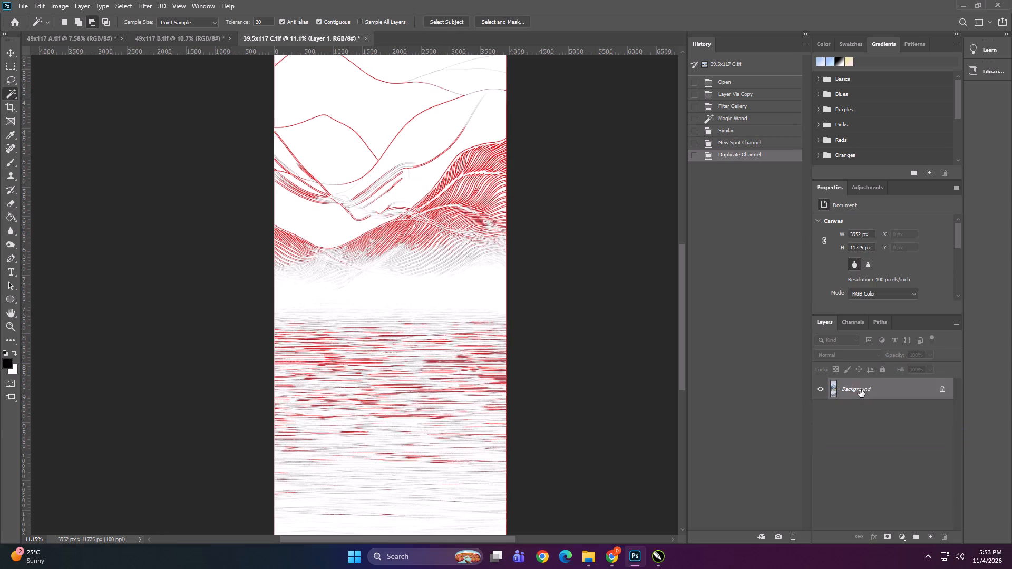
{"action": "scroll", "coordinate": [434, 249], "scroll_direction": "down", "scroll_amount": 7, "text": "alt"}
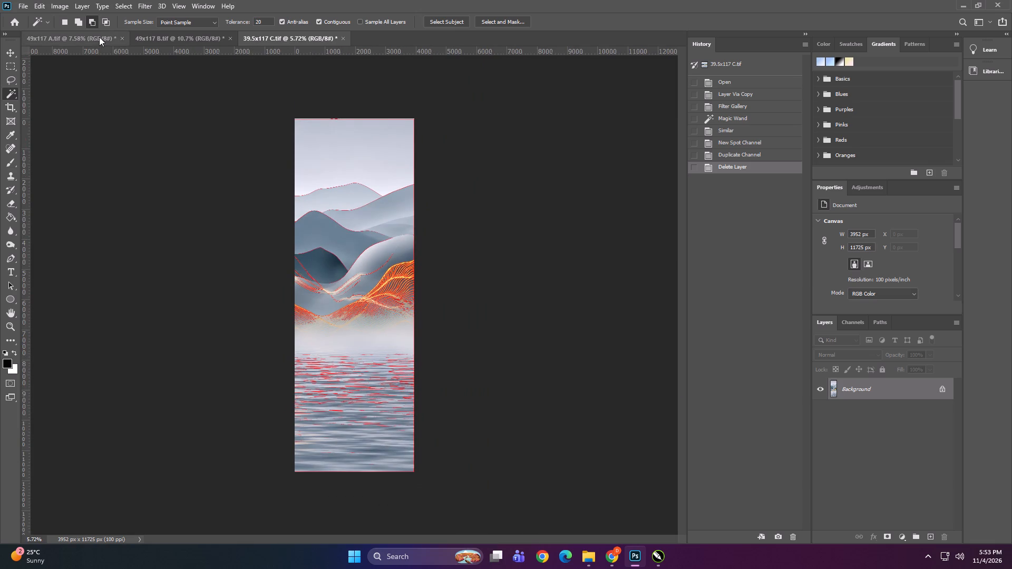
Save 49x117 A over its existing TIFF in the 136x117 folder, with spot colors included and LZW compression.
{"action": "left_click", "coordinate": [99, 37]}
{"action": "key", "text": "ctrl+shift+s"}
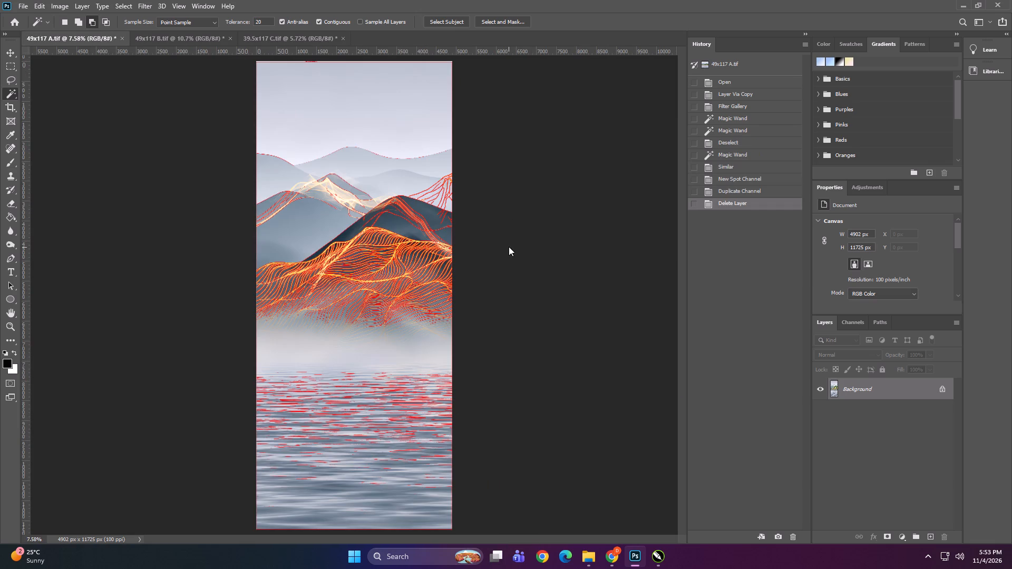
{"action": "double_click", "coordinate": [431, 319]}
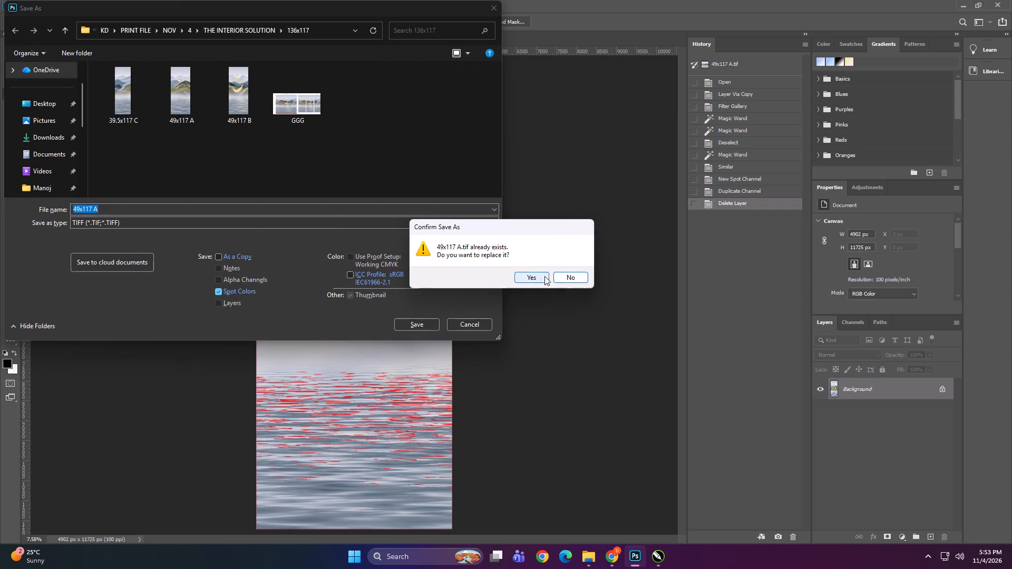
{"action": "left_click", "coordinate": [544, 276]}
{"action": "left_click", "coordinate": [370, 160]}
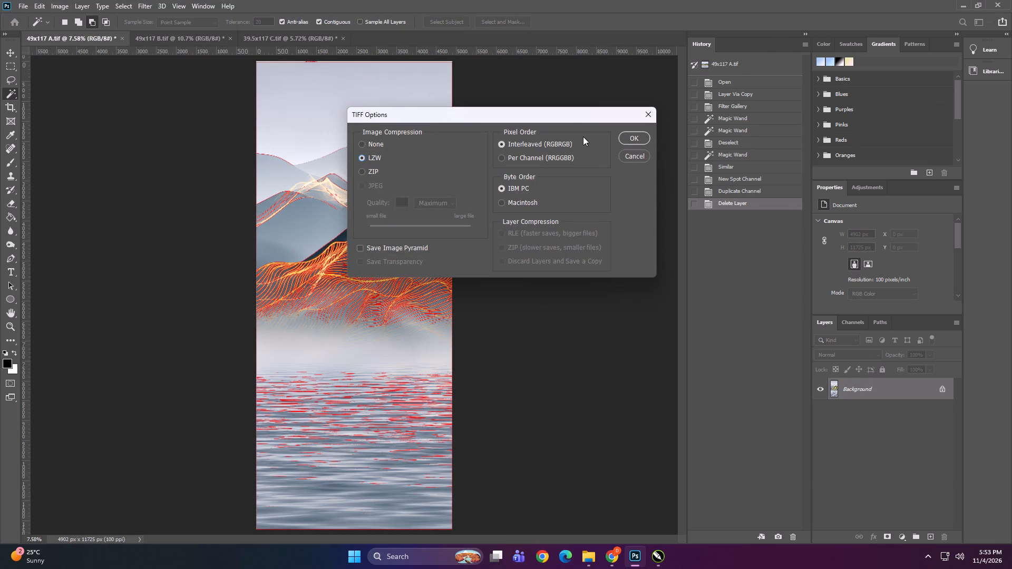
{"action": "left_click", "coordinate": [636, 136]}
Save 49x117 B over its existing TIFF in the 136x117 folder, with spot colors included and LZW compression.
{"action": "left_click", "coordinate": [176, 34]}
{"action": "key", "text": "ctrl+shift+s"}
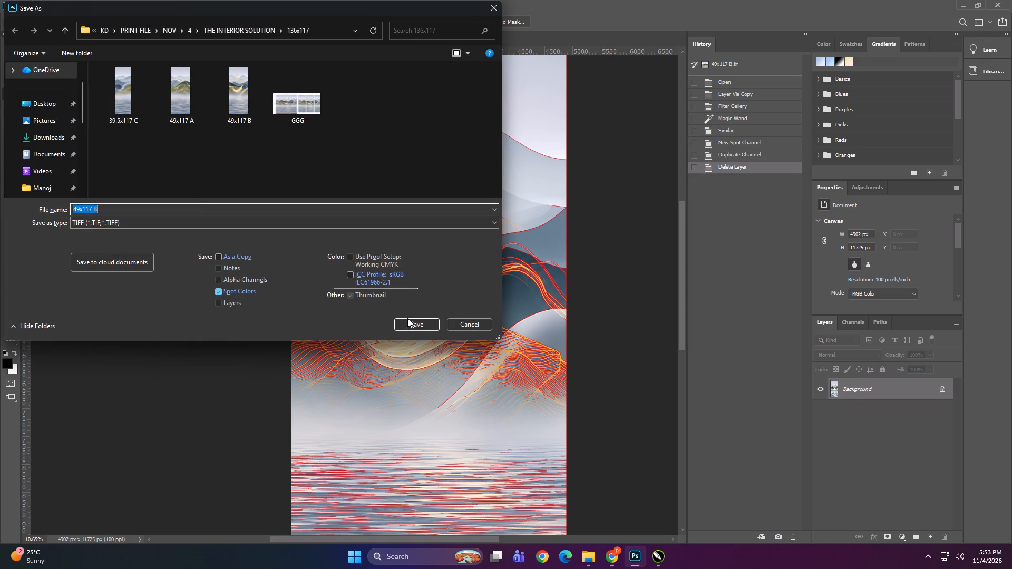
{"action": "left_click", "coordinate": [407, 320]}
{"action": "left_click", "coordinate": [530, 275]}
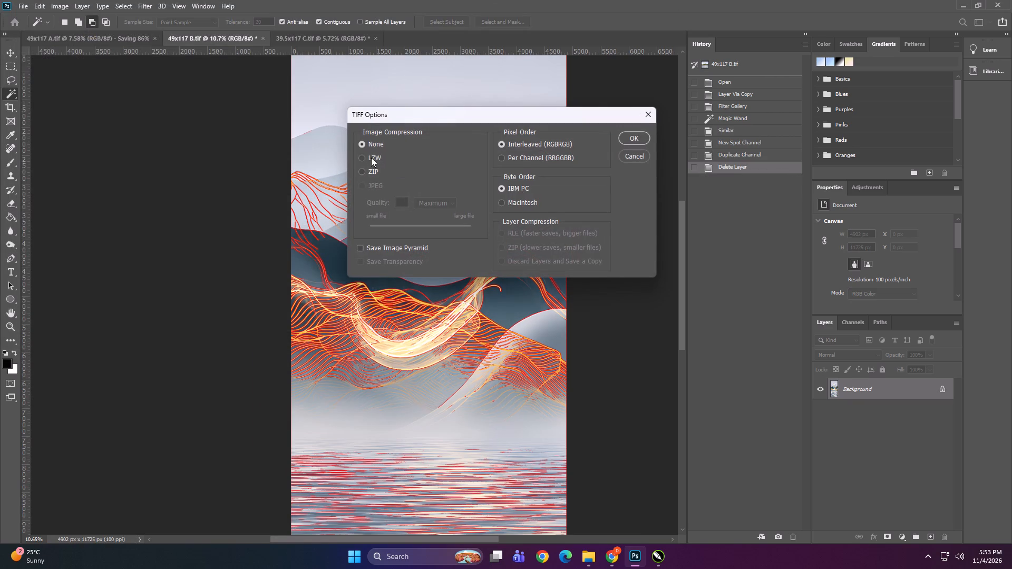
{"action": "left_click", "coordinate": [377, 153]}
{"action": "left_click", "coordinate": [626, 140]}
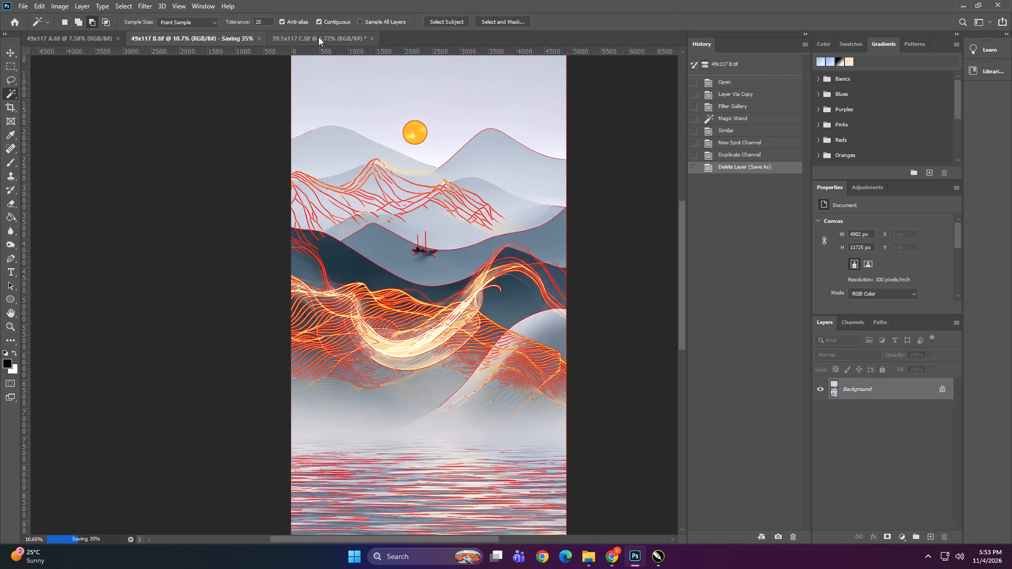
Save 39.5x117 C over its existing TIFF in the 136x117 folder, with spot colors included and LZW compression.
{"action": "left_click", "coordinate": [318, 36]}
{"action": "key", "text": "ctrl+shift+s"}
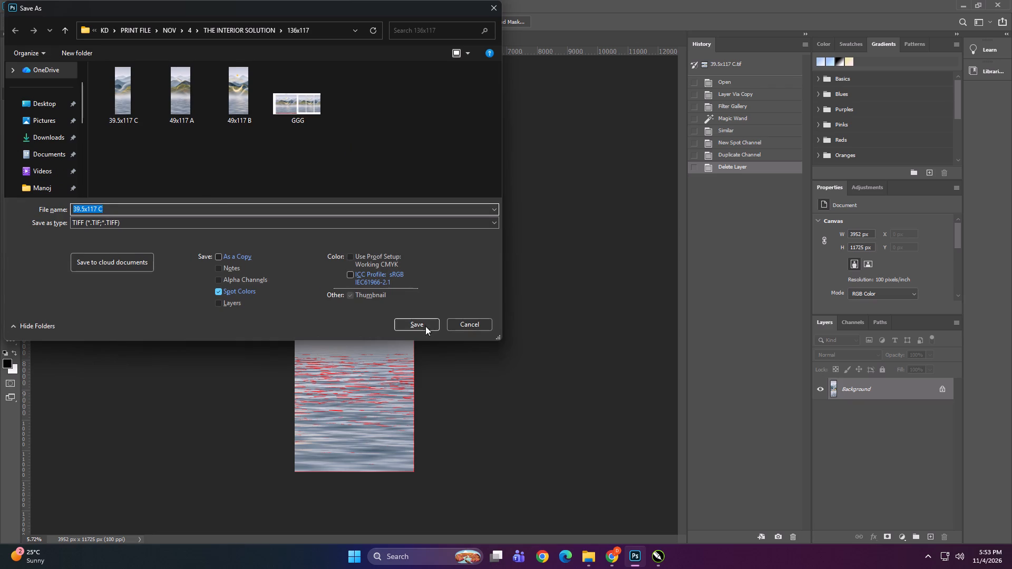
{"action": "left_click", "coordinate": [425, 327]}
{"action": "left_click", "coordinate": [526, 281]}
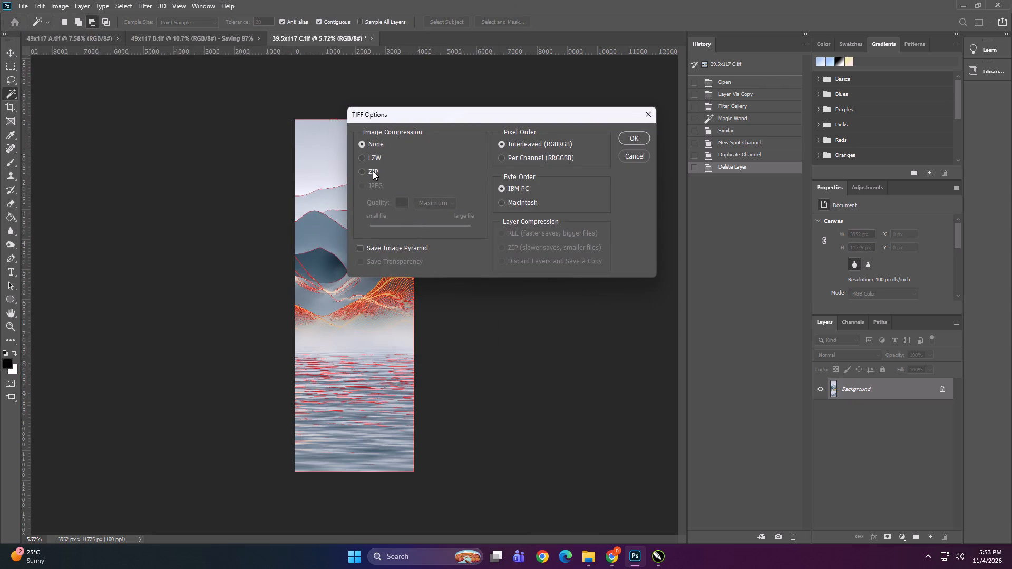
{"action": "left_click", "coordinate": [373, 154]}
{"action": "left_click", "coordinate": [625, 138]}
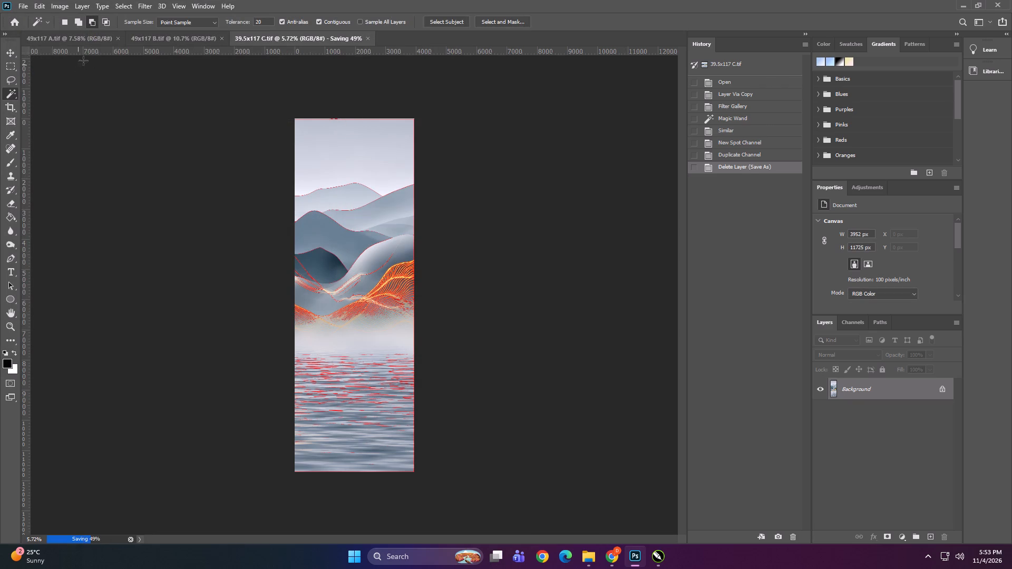
Close the three saved panel documents and minimize Photoshop.
{"action": "left_click", "coordinate": [118, 36]}
{"action": "left_click", "coordinate": [118, 36]}
{"action": "left_click", "coordinate": [118, 36]}
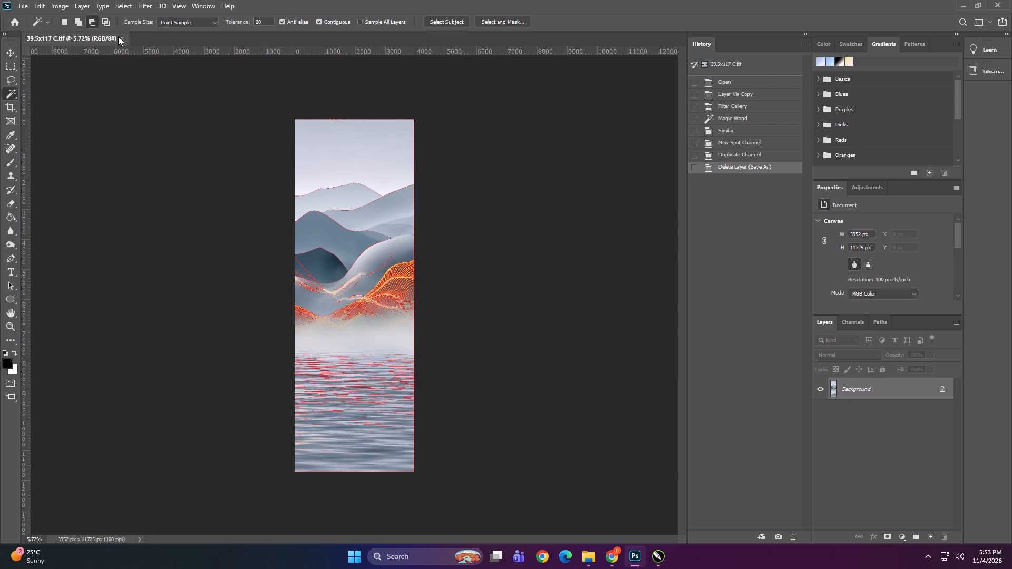
{"action": "left_click", "coordinate": [121, 36]}
{"action": "left_click", "coordinate": [965, 4]}
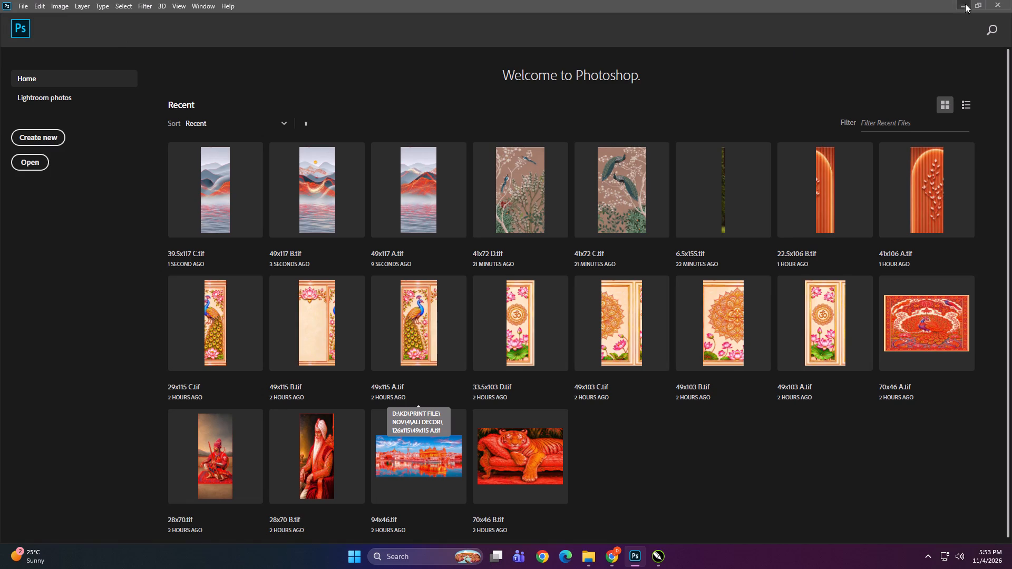
Examine the gold line detail of the saved 39.5x117 C and 49x117 A panel TIFFs at close range.
{"action": "scroll", "coordinate": [343, 258], "scroll_direction": "up", "scroll_amount": 17, "text": "ctrl"}
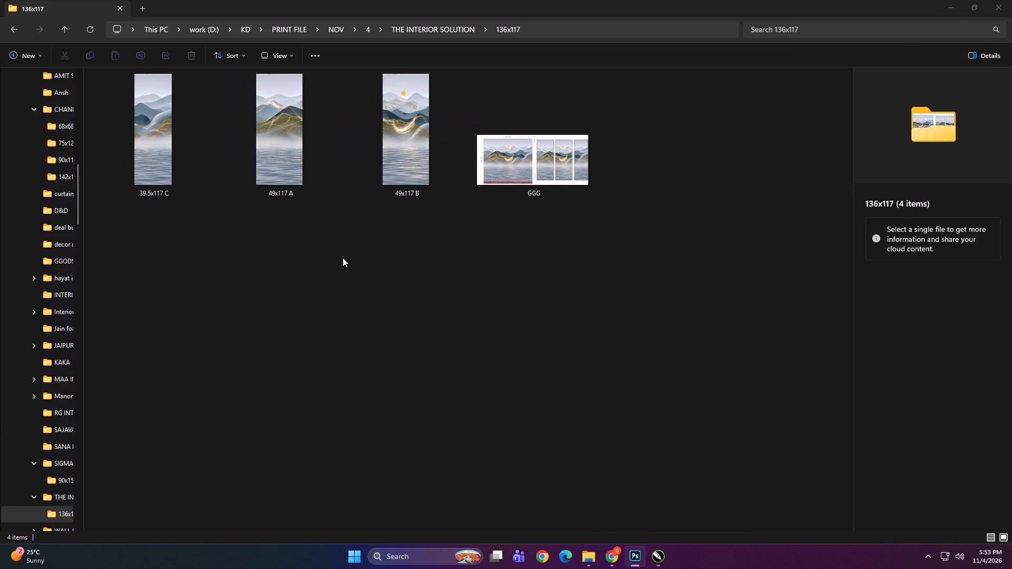
{"action": "left_click", "coordinate": [323, 299]}
{"action": "double_click", "coordinate": [174, 168]}
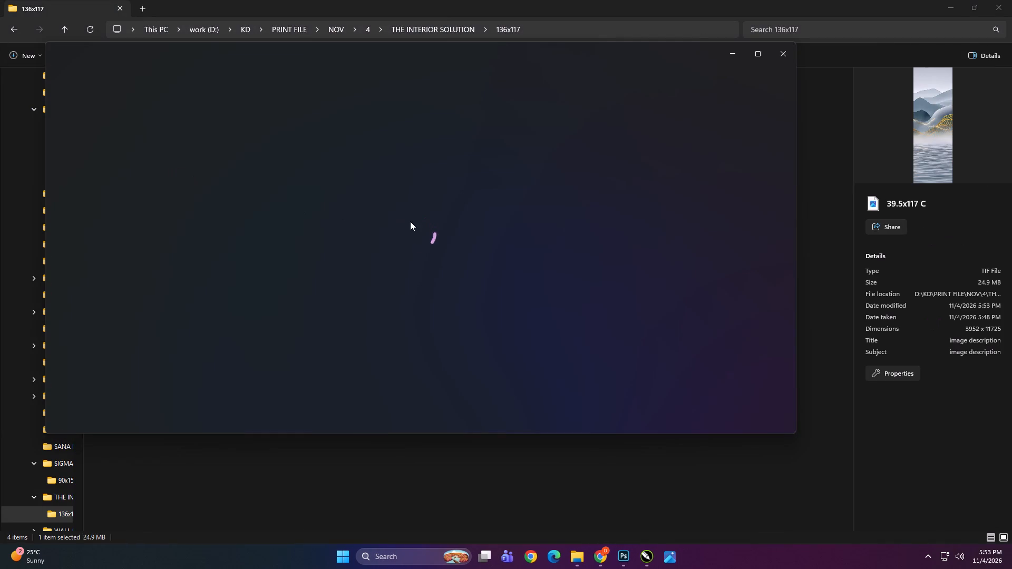
{"action": "scroll", "coordinate": [410, 221], "scroll_direction": "up", "scroll_amount": 7}
{"action": "scroll", "coordinate": [410, 221], "scroll_direction": "up", "scroll_amount": 20}
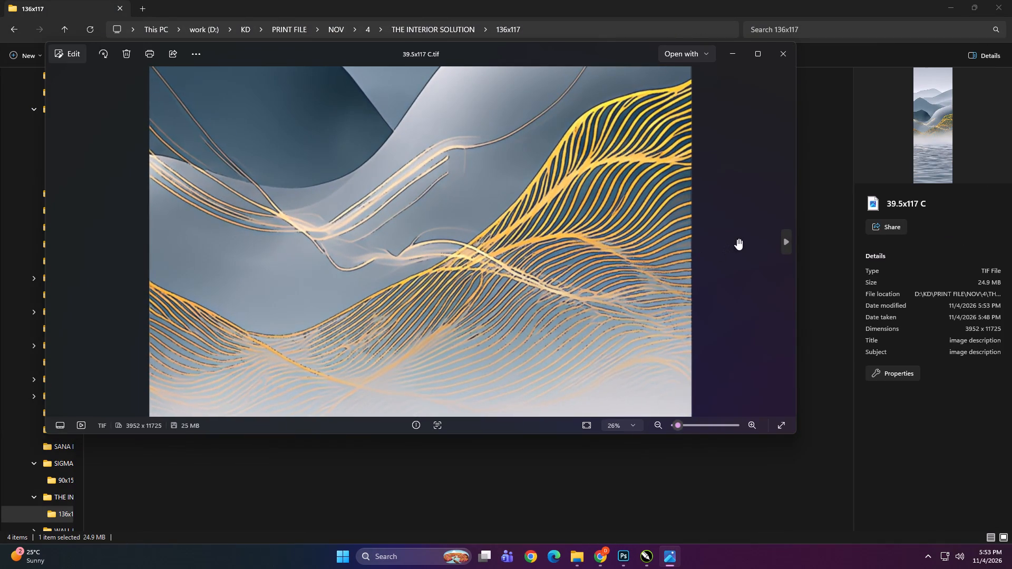
{"action": "left_click", "coordinate": [783, 237]}
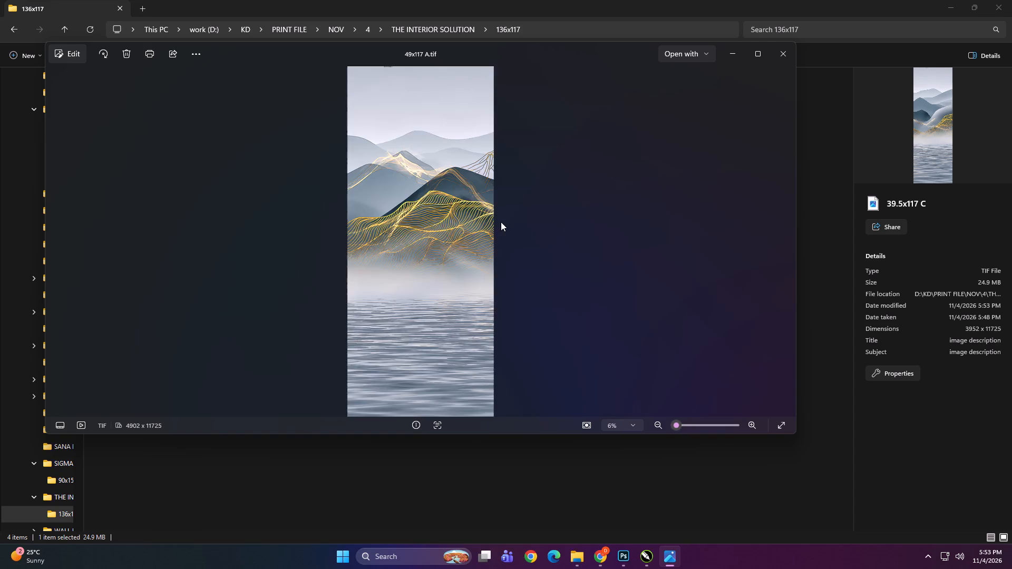
{"action": "scroll", "coordinate": [454, 225], "scroll_direction": "up", "scroll_amount": 20}
{"action": "scroll", "coordinate": [454, 225], "scroll_direction": "up", "scroll_amount": 5}
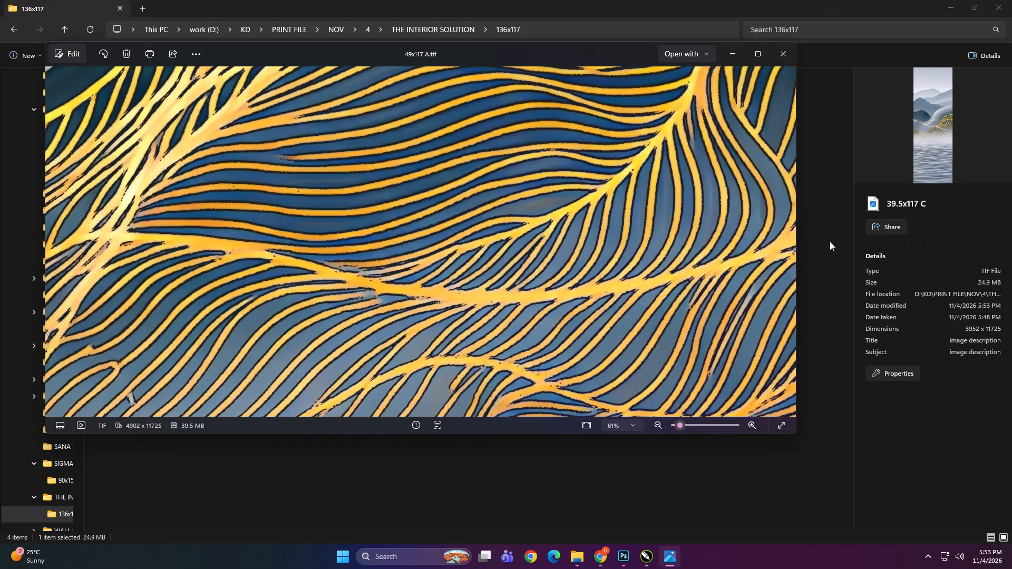
{"action": "left_click", "coordinate": [848, 272]}
Examine the saved 49x117 B panel TIFF up close, then close the image previews.
{"action": "triple_click", "coordinate": [466, 173]}
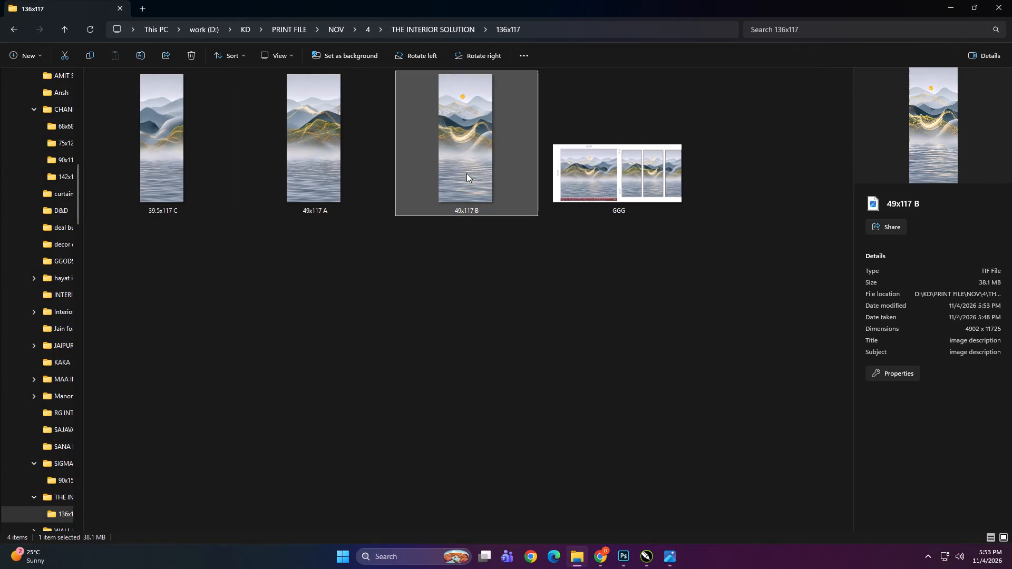
{"action": "scroll", "coordinate": [445, 229], "scroll_direction": "up", "scroll_amount": 6}
{"action": "left_click", "coordinate": [674, 555]}
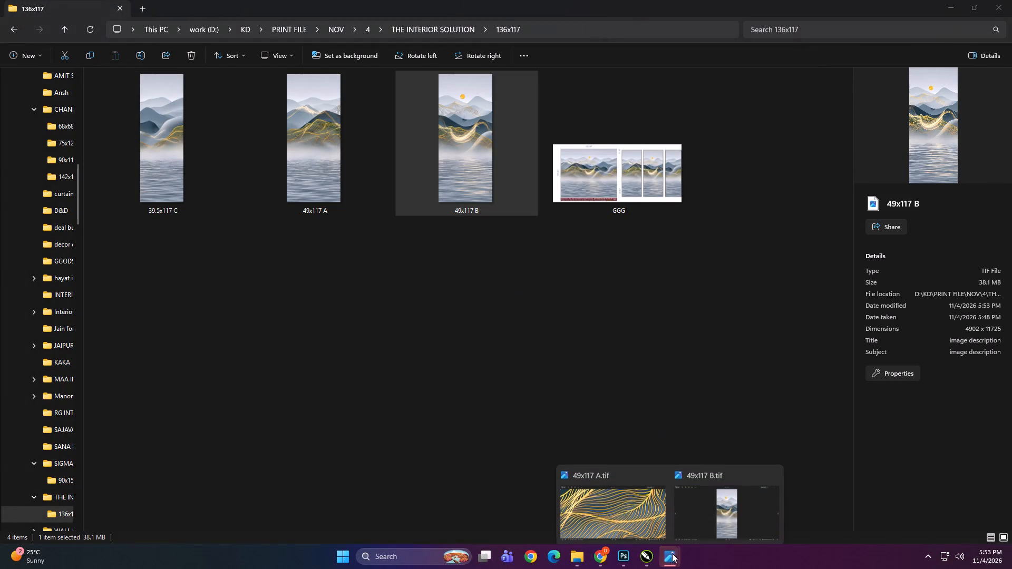
{"action": "left_click", "coordinate": [656, 467]}
{"action": "left_click", "coordinate": [685, 487]}
{"action": "scroll", "coordinate": [492, 244], "scroll_direction": "up", "scroll_amount": 7}
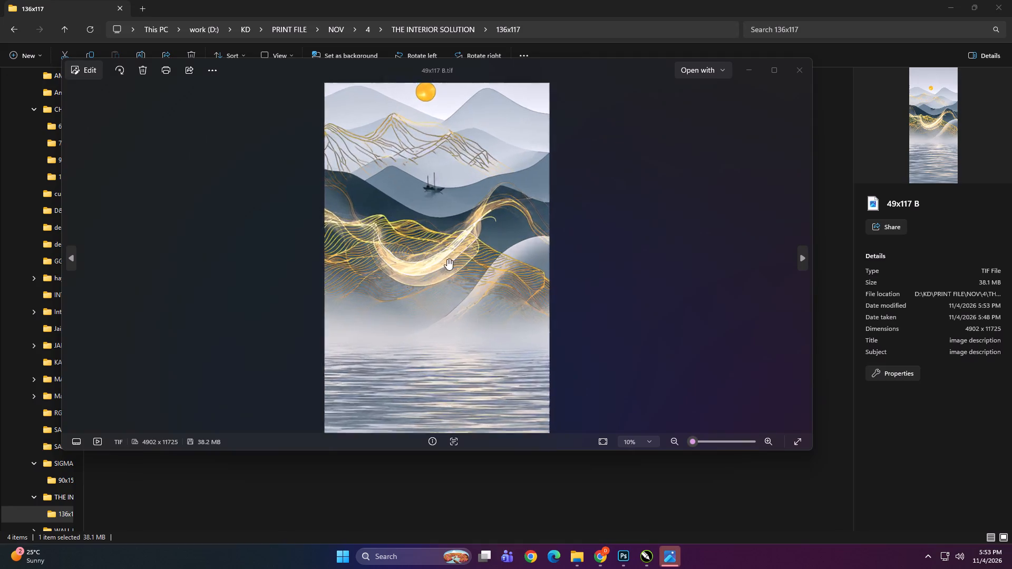
{"action": "scroll", "coordinate": [447, 259], "scroll_direction": "up", "scroll_amount": 12}
{"action": "left_click", "coordinate": [797, 72]}
{"action": "double_click", "coordinate": [455, 257]}
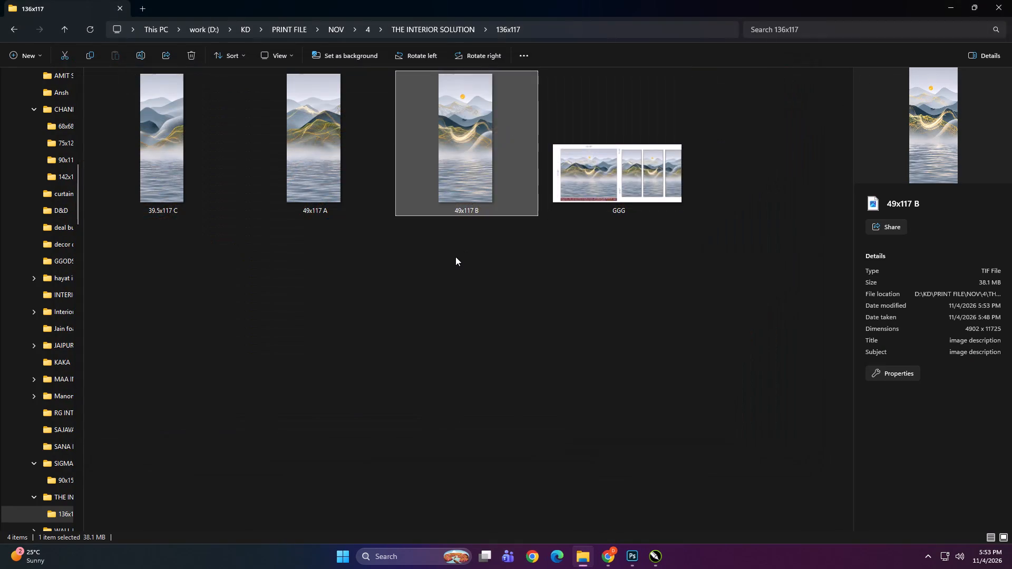
Copy the 136x117 folder from the local THE INTERIOR SOLUTION folder.
{"action": "key", "text": "BackSpace"}
{"action": "left_click", "coordinate": [297, 318]}
{"action": "left_click", "coordinate": [153, 175]}
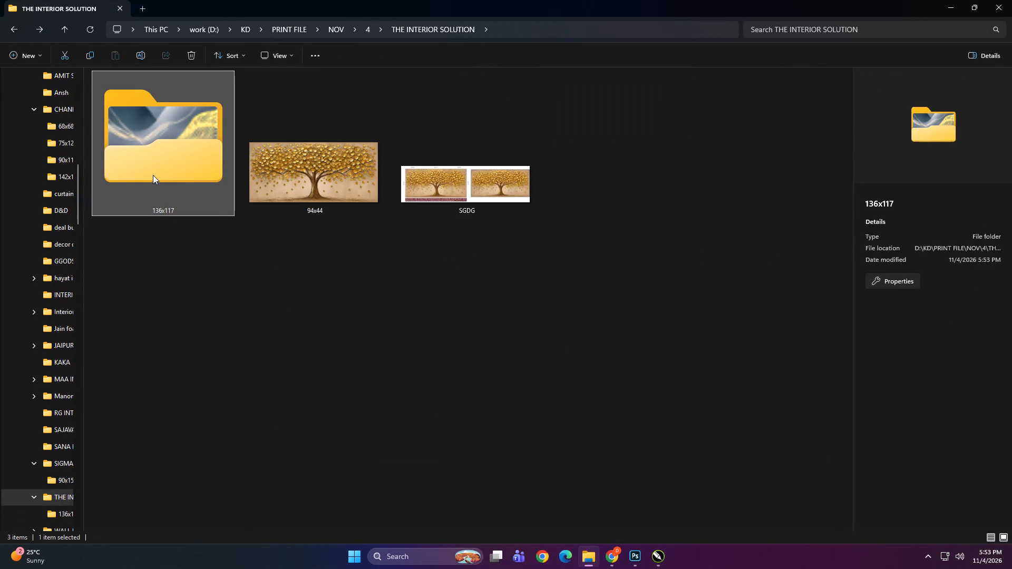
{"action": "key", "text": "ctrl+c"}
Paste the copied 136x117 folder into Print > NOV > 4 > THE INTERIOR SOLUTION on the DIGITECH_SHAREDRIVE (Z:).
{"action": "left_click", "coordinate": [248, 313]}
{"action": "key", "text": "BackSpace"}
{"action": "key", "text": "BackSpace"}
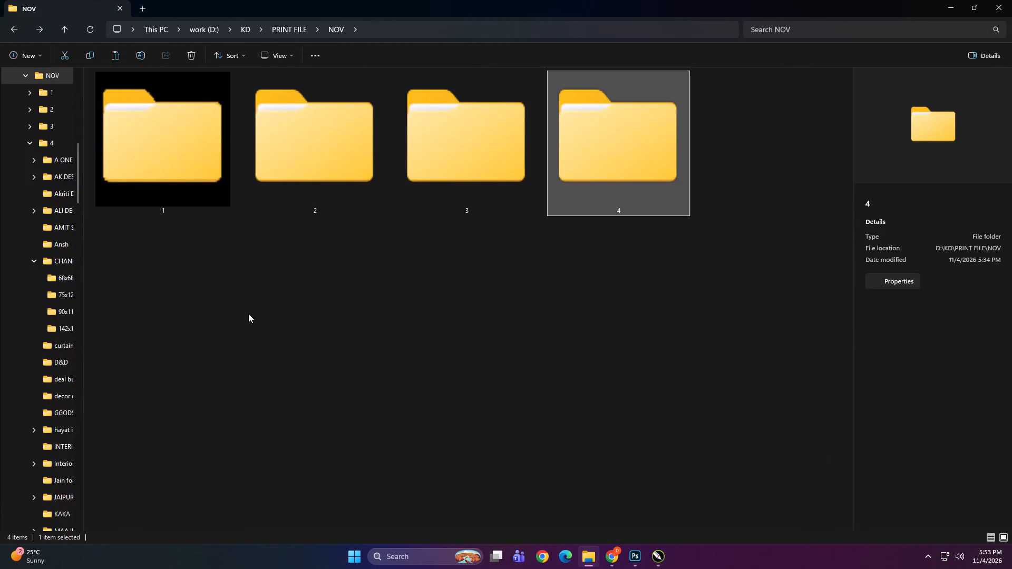
{"action": "key", "text": "BackSpace"}
{"action": "scroll", "coordinate": [64, 328], "scroll_direction": "up", "scroll_amount": 4}
{"action": "left_click", "coordinate": [63, 328]}
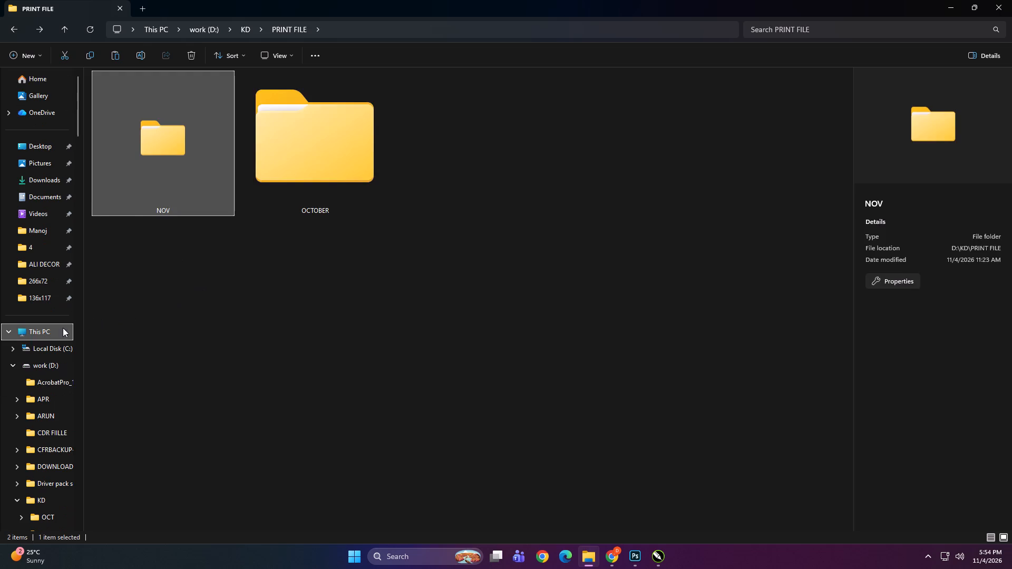
{"action": "triple_click", "coordinate": [187, 325]}
{"action": "left_click", "coordinate": [231, 229]}
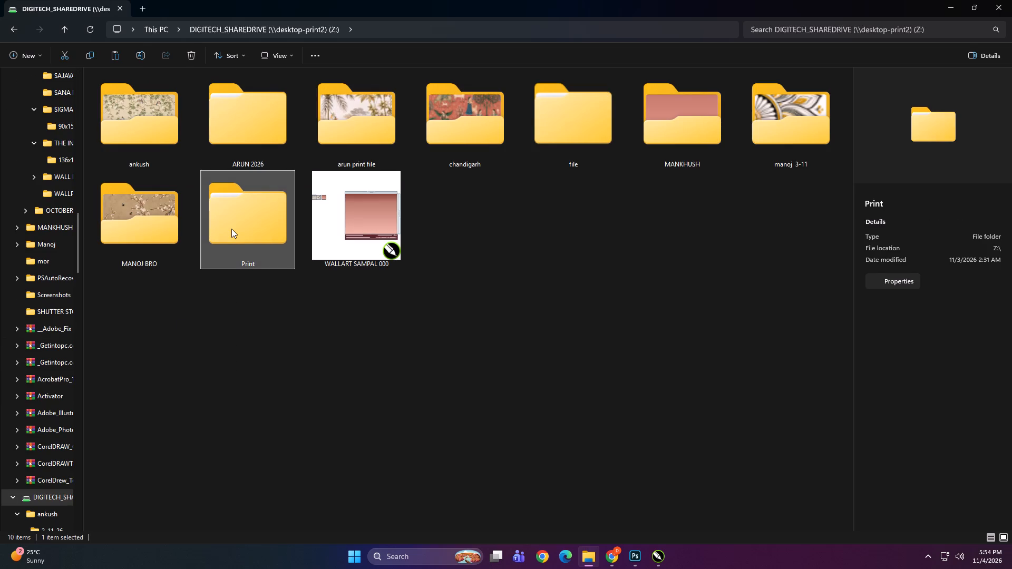
{"action": "triple_click", "coordinate": [258, 214]}
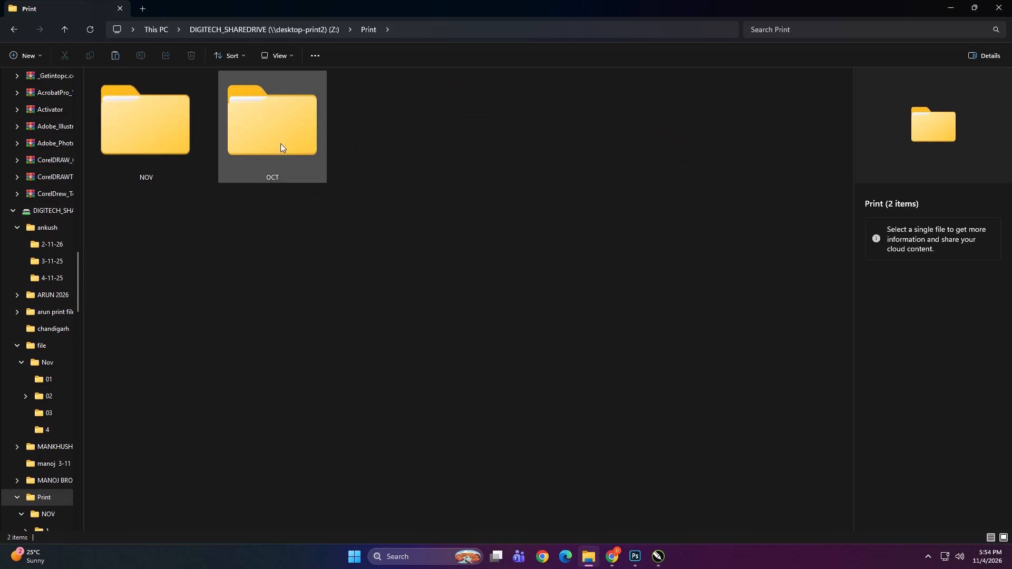
{"action": "left_click", "coordinate": [280, 136]}
{"action": "triple_click", "coordinate": [185, 140]}
{"action": "double_click", "coordinate": [606, 142]}
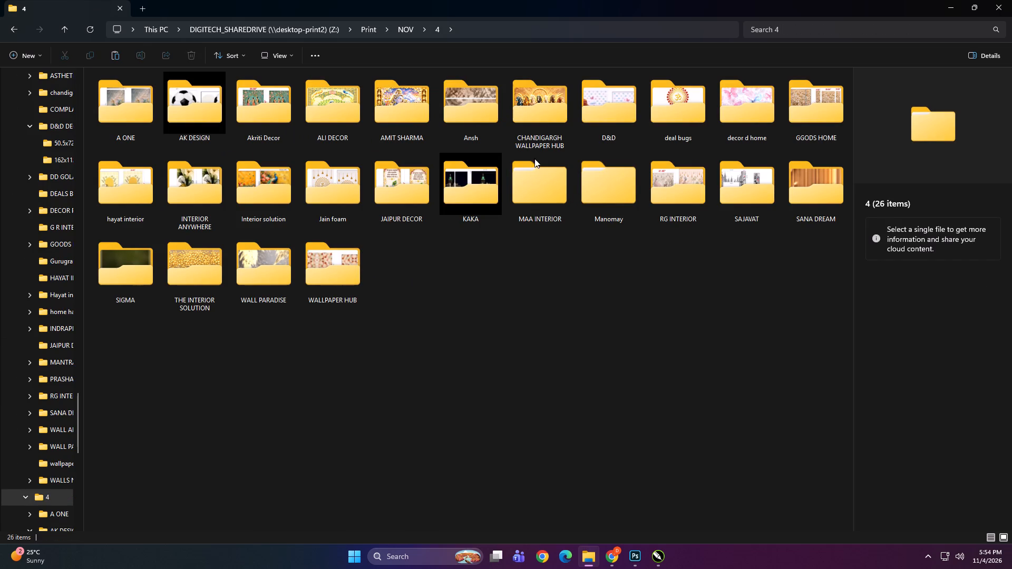
{"action": "double_click", "coordinate": [206, 264]}
{"action": "right_click", "coordinate": [316, 277]}
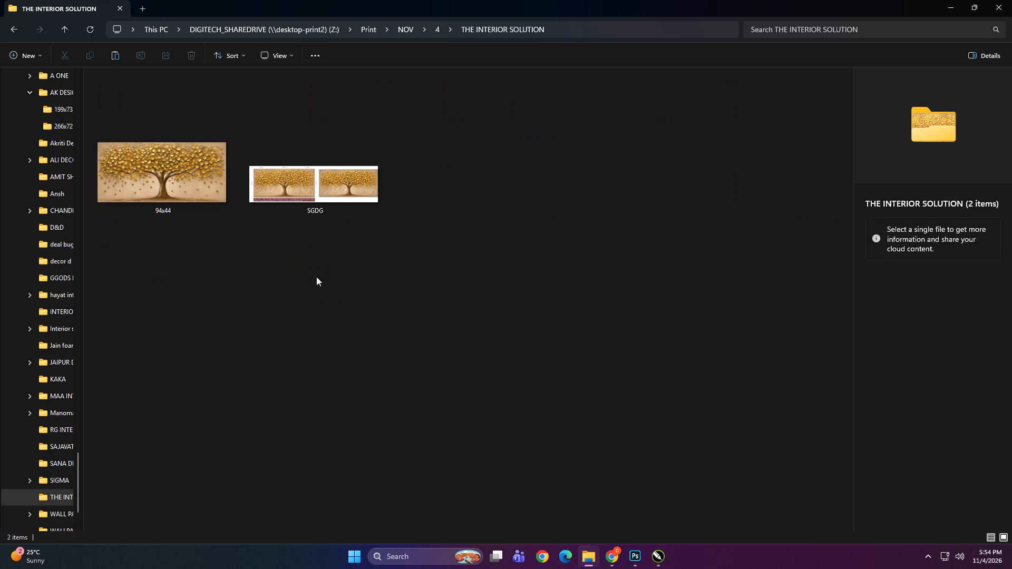
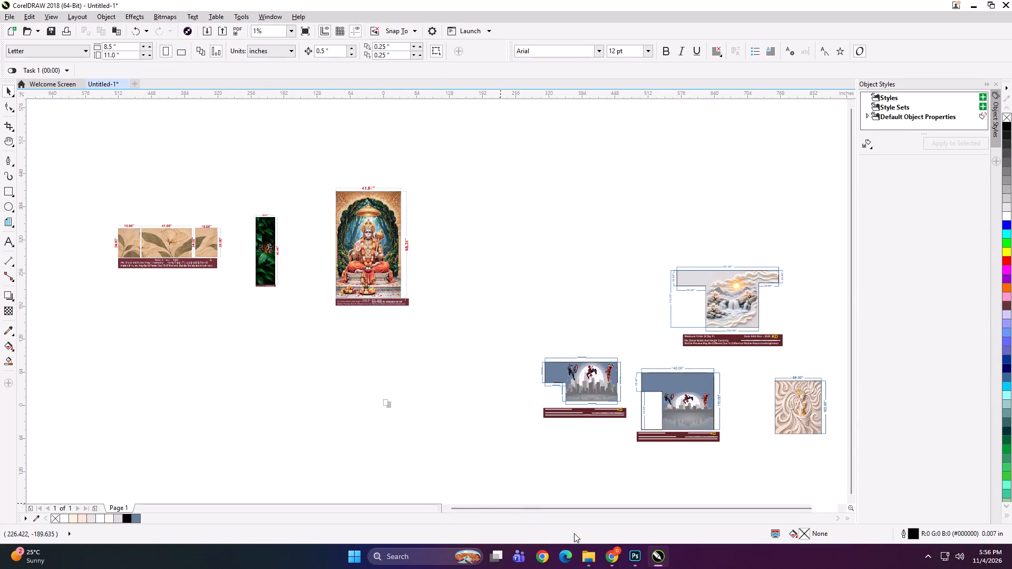
Switch to File Explorer and open the ankush > 4-11-25 folder on the DIGITECH_SHAREDRIVE (Z:).
{"action": "left_click", "coordinate": [578, 555]}
{"action": "left_click", "coordinate": [384, 370]}
{"action": "scroll", "coordinate": [65, 369], "scroll_direction": "up", "scroll_amount": 8}
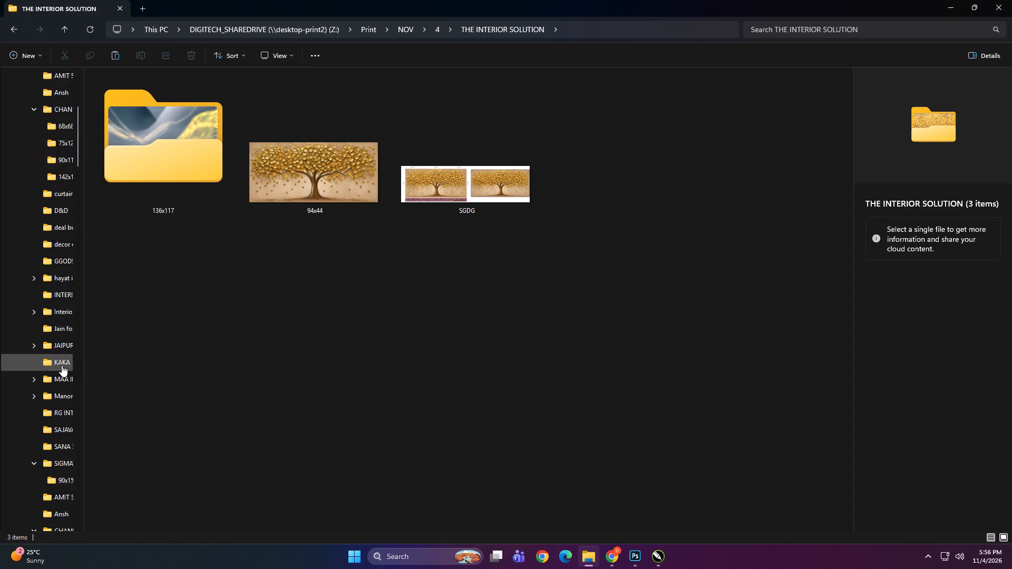
{"action": "scroll", "coordinate": [62, 365], "scroll_direction": "up", "scroll_amount": 7}
{"action": "double_click", "coordinate": [52, 341]}
{"action": "left_click", "coordinate": [48, 332]}
{"action": "double_click", "coordinate": [121, 321]}
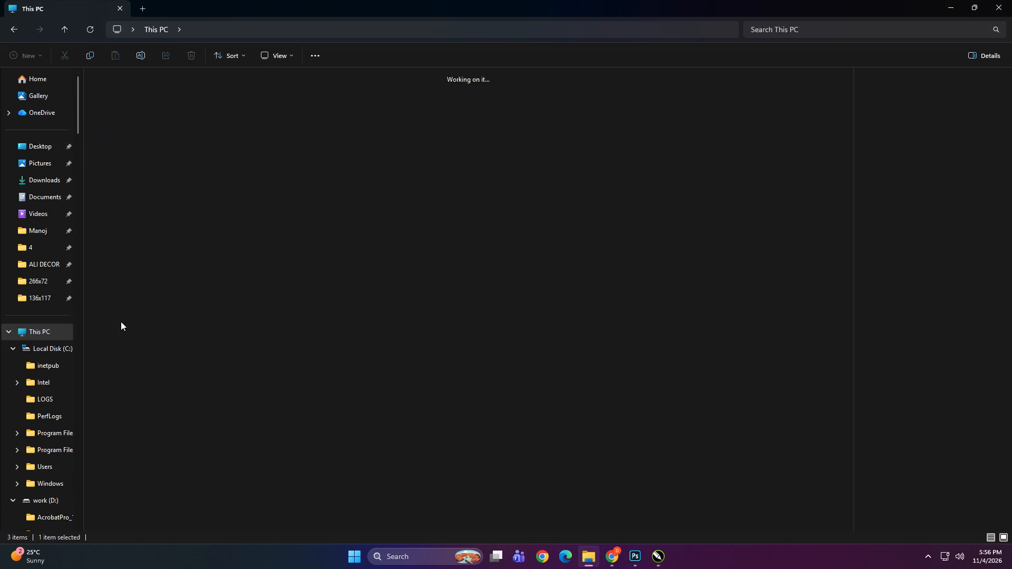
{"action": "double_click", "coordinate": [144, 132]}
{"action": "left_click", "coordinate": [573, 155]}
{"action": "double_click", "coordinate": [497, 169]}
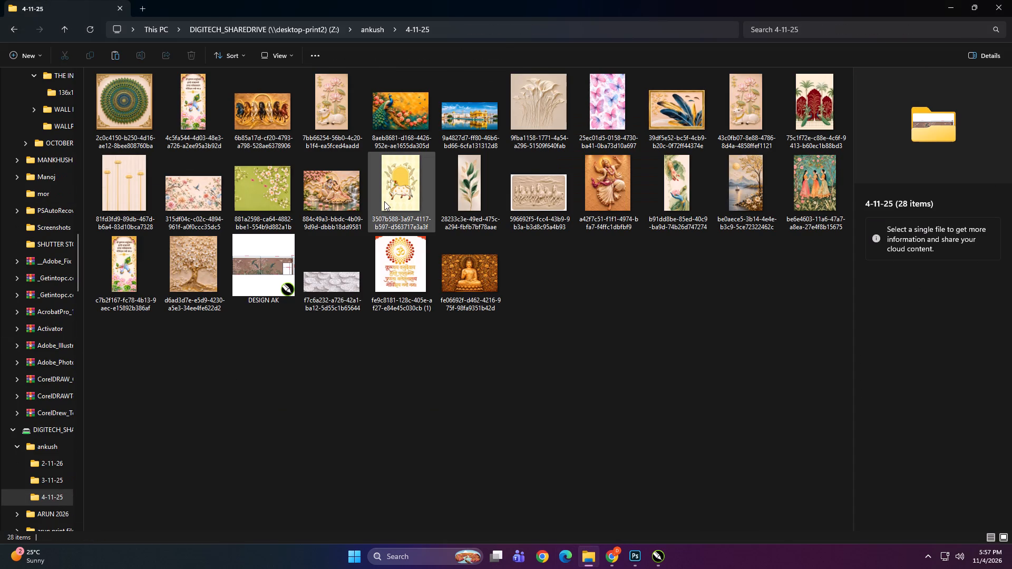
Refresh the 4-11-25 folder and shrink its thumbnails to look over the design files.
{"action": "scroll", "coordinate": [334, 262], "scroll_direction": "down", "scroll_amount": 2}
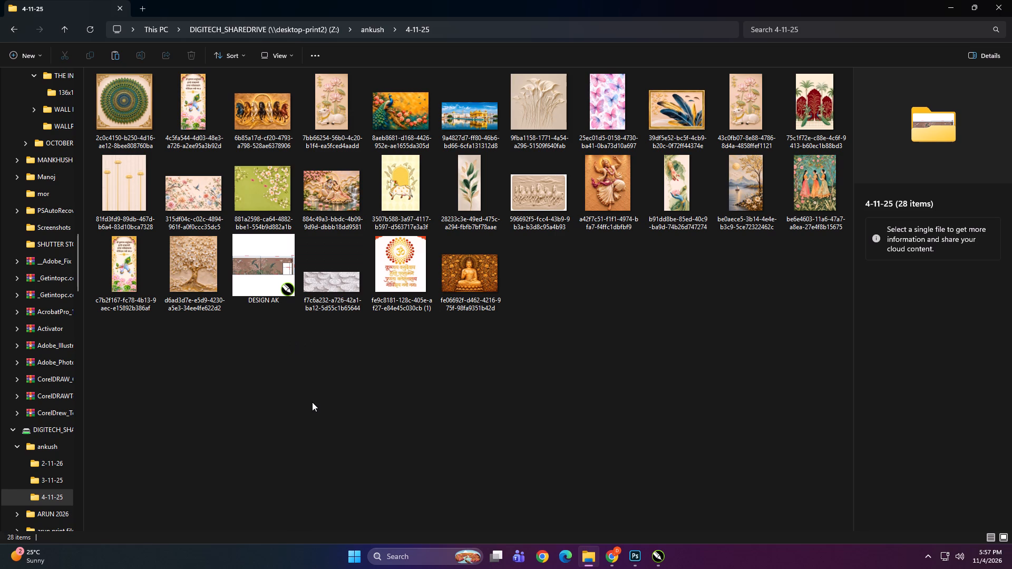
{"action": "scroll", "coordinate": [312, 402], "scroll_direction": "down", "scroll_amount": 3, "text": "ctrl"}
{"action": "right_click", "coordinate": [312, 402]}
{"action": "left_click", "coordinate": [343, 388]}
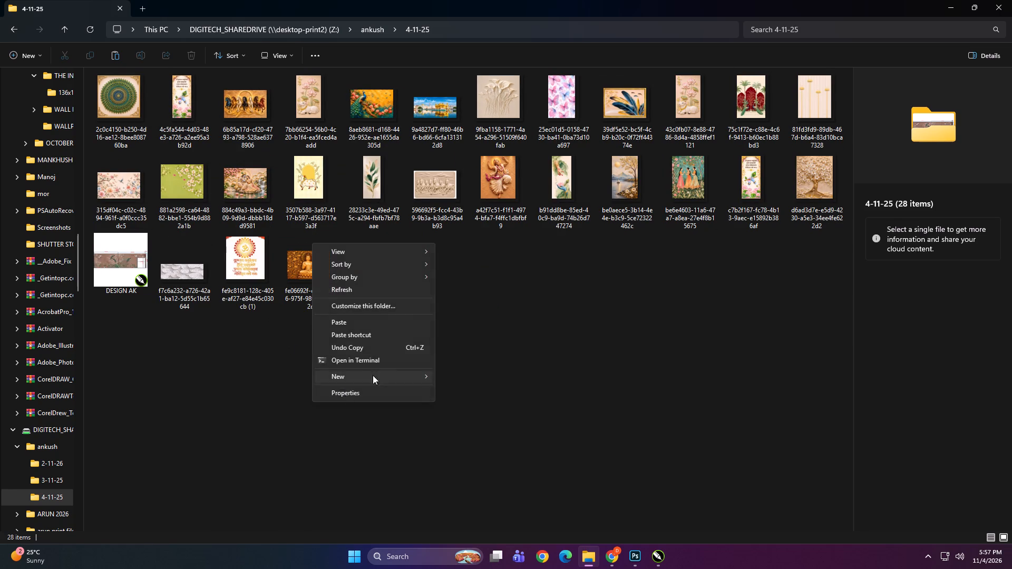
{"action": "left_click", "coordinate": [379, 287]}
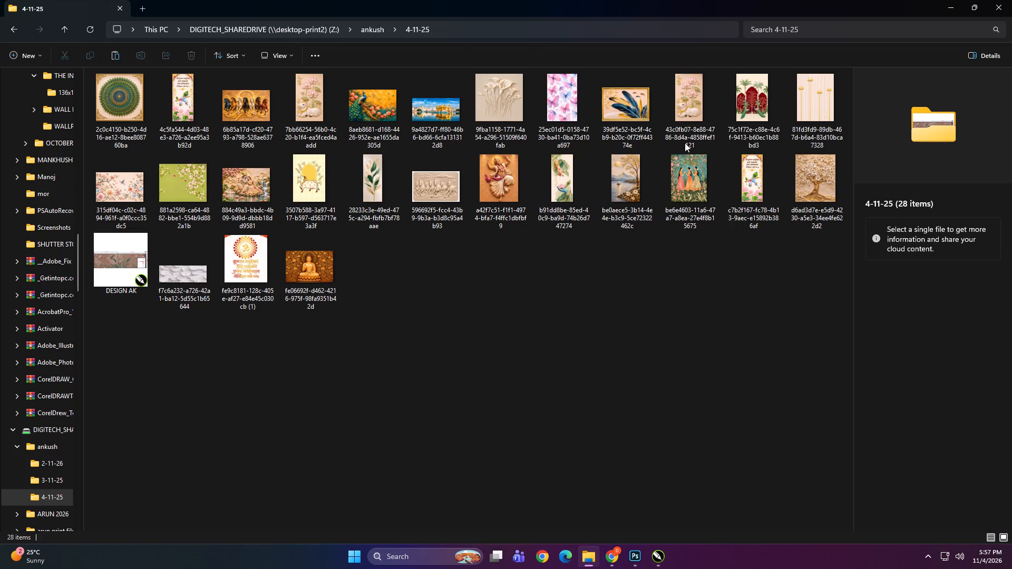
{"action": "scroll", "coordinate": [468, 297], "scroll_direction": "down", "scroll_amount": 5, "text": "ctrl"}
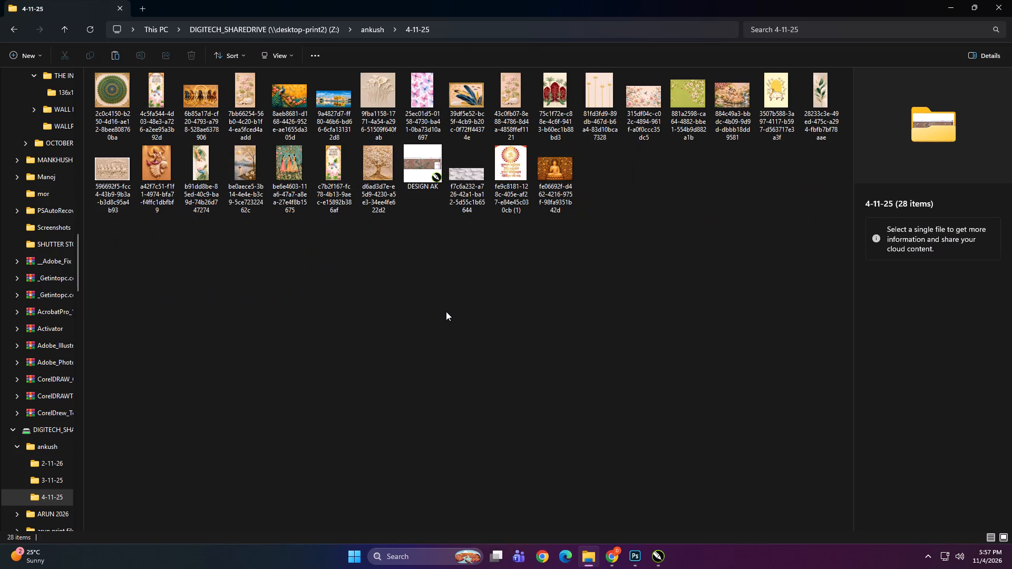
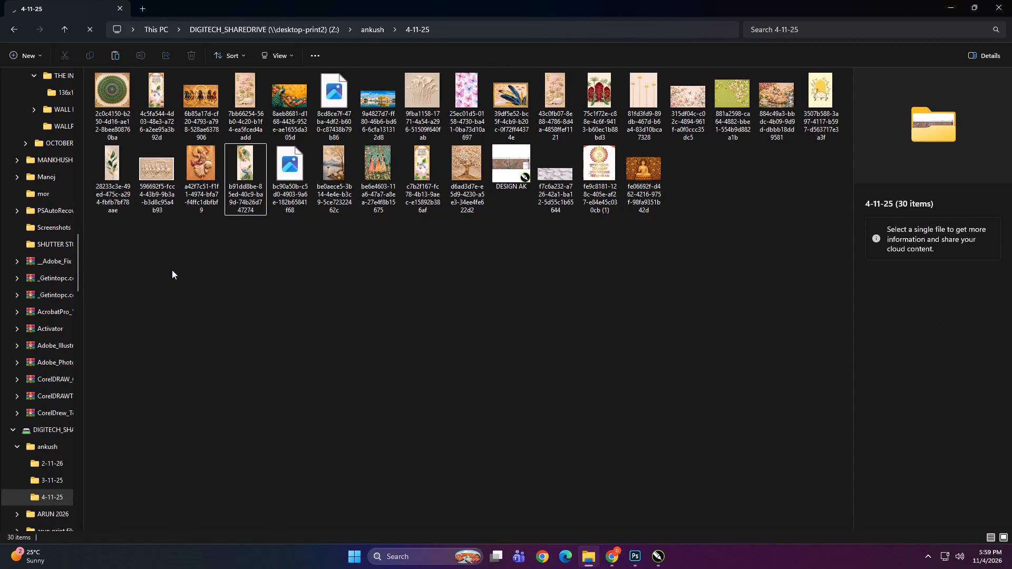
Import the 8cd8ce7f PNG from the 4-11-25 folder into the CorelDRAW document and place it below the three-panel beige floral design.
{"action": "left_click_drag", "start_coordinate": [330, 87], "coordinate": [412, 397]}
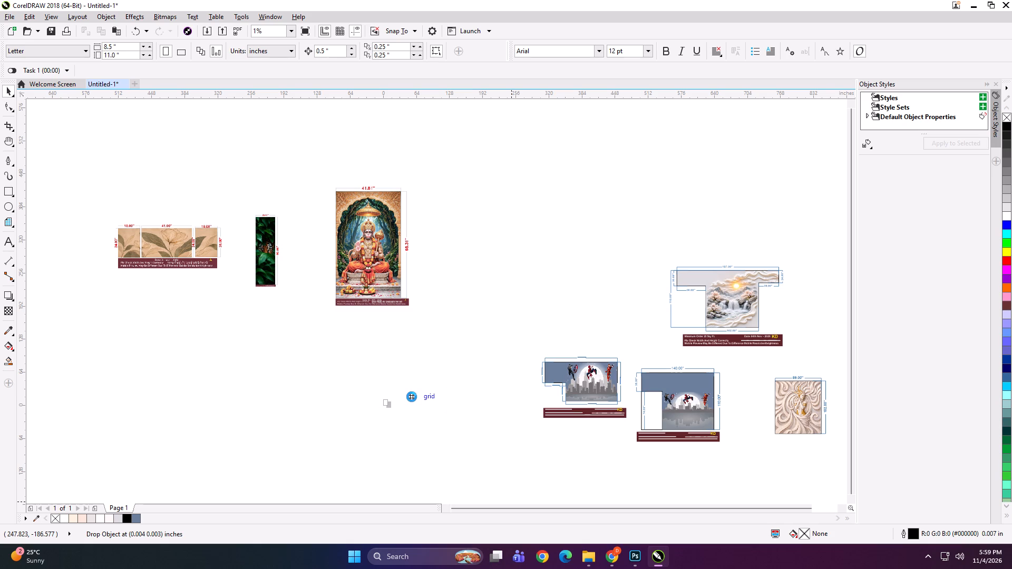
{"action": "left_click_drag", "start_coordinate": [410, 397], "coordinate": [169, 297]}
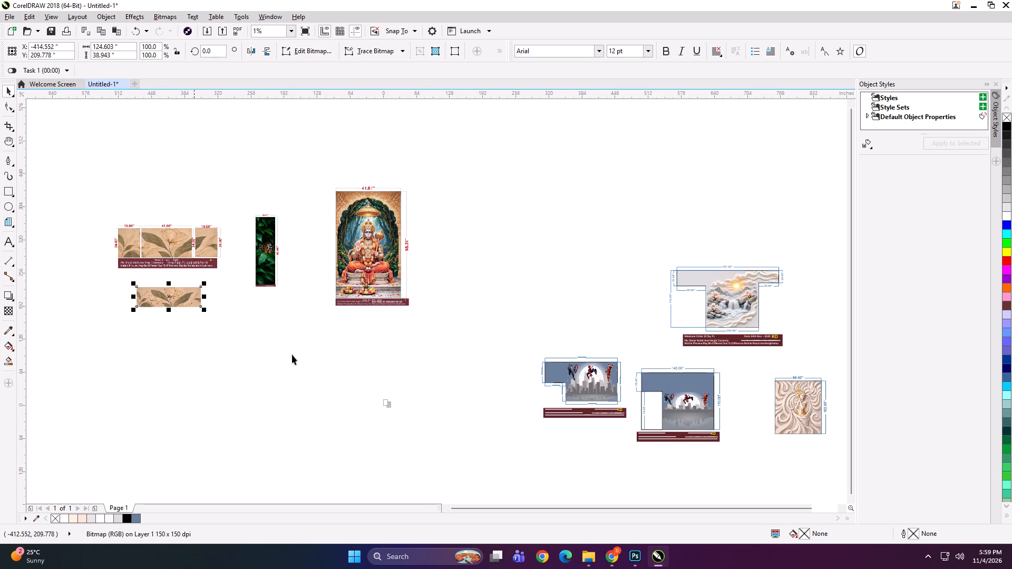
{"action": "left_click", "coordinate": [379, 382]}
Import the bc90a50b PNG from the 4-11-25 folder into CorelDRAW and place it between the tall tiger-leaf panel and the Hanuman artwork.
{"action": "left_click", "coordinate": [588, 566]}
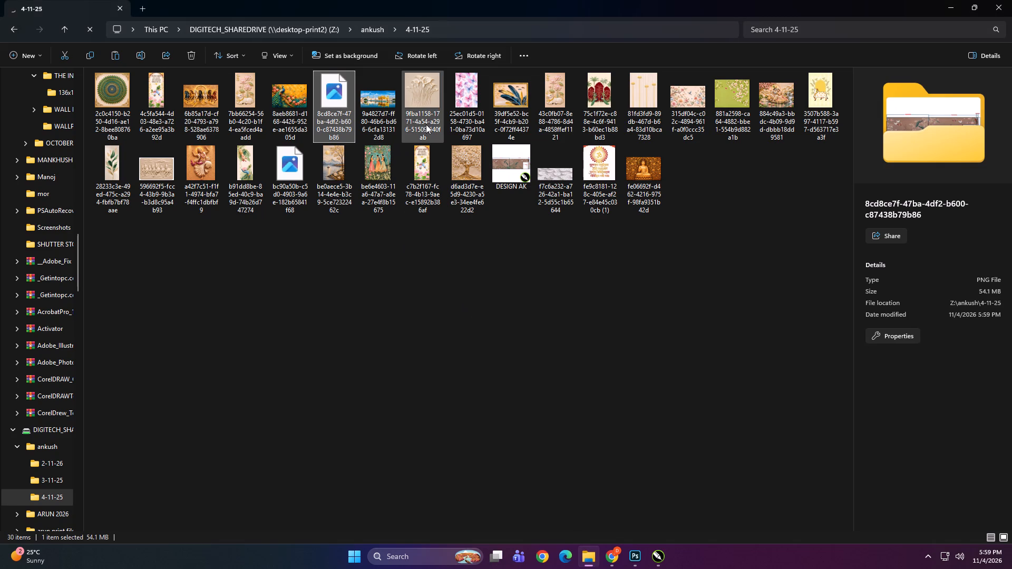
{"action": "left_click", "coordinate": [304, 175]}
{"action": "left_click_drag", "start_coordinate": [291, 156], "coordinate": [659, 558]}
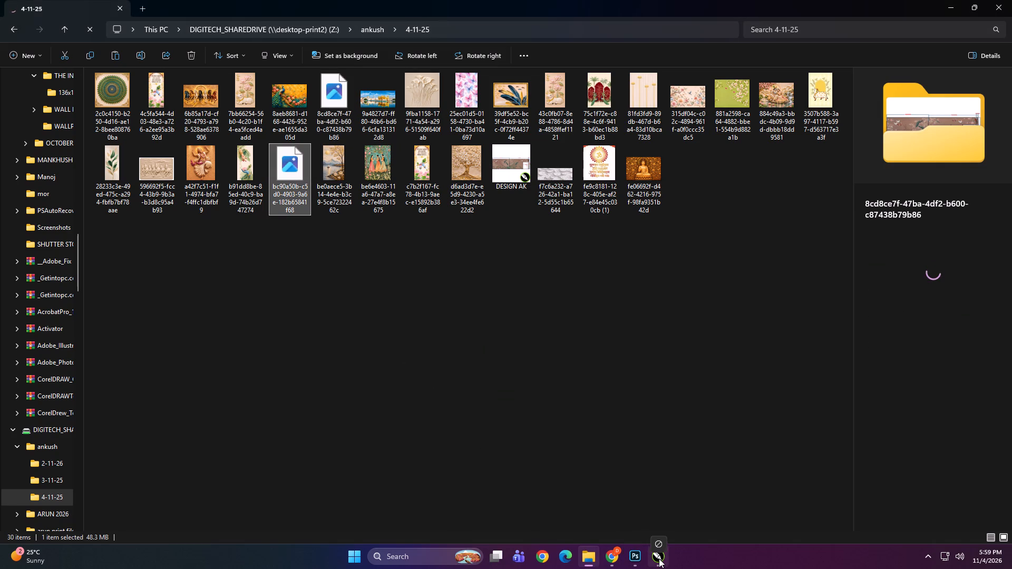
{"action": "left_click_drag", "start_coordinate": [659, 558], "coordinate": [223, 302]}
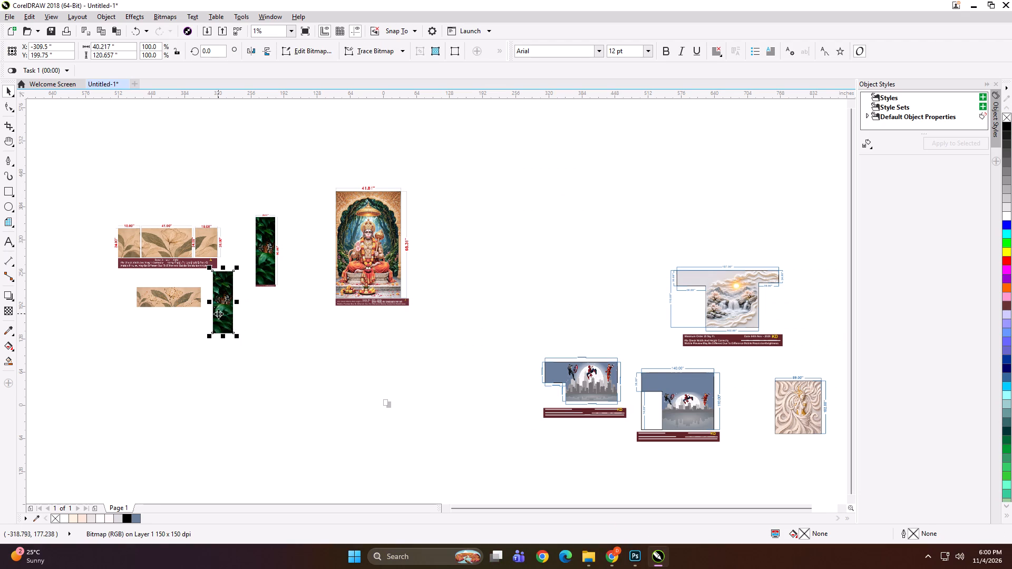
{"action": "left_click_drag", "start_coordinate": [219, 313], "coordinate": [299, 259]}
{"action": "left_click", "coordinate": [245, 388]}
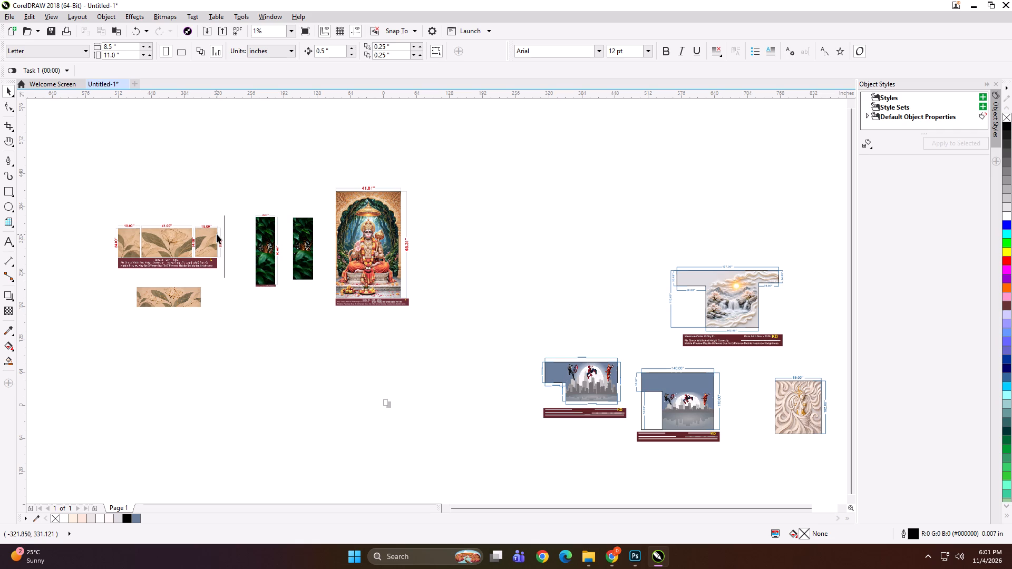
Move the Hanuman artwork with its dimensions and caption strip to the empty area below the beige floral image.
{"action": "left_click", "coordinate": [261, 355]}
{"action": "left_click_drag", "start_coordinate": [366, 232], "coordinate": [167, 385]}
{"action": "left_click", "coordinate": [295, 386]}
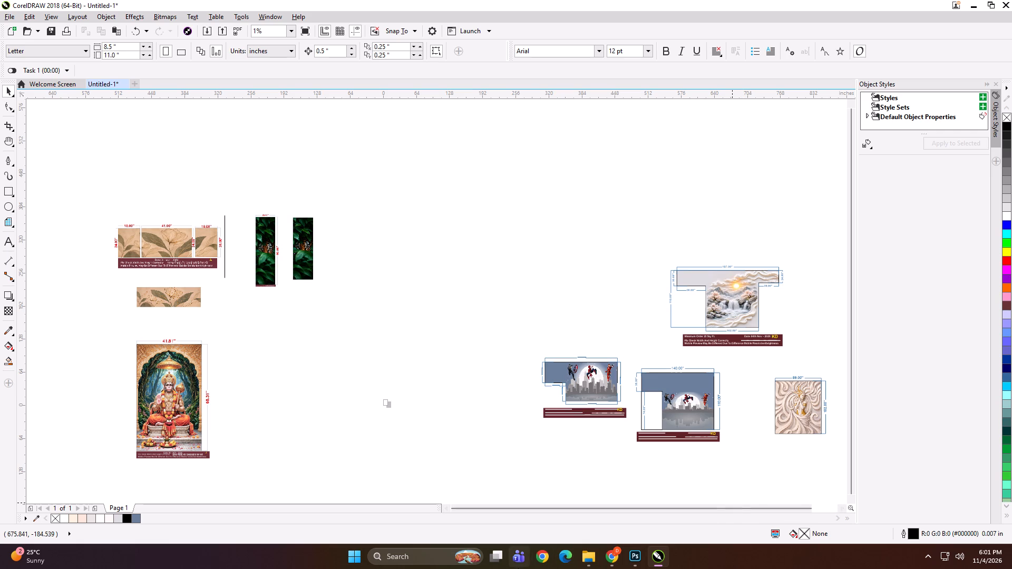
Examine the 26 by 90 inch tiger-leaf panel alongside the imported tiger image.
{"action": "left_click", "coordinate": [238, 323]}
{"action": "scroll", "coordinate": [85, 223], "scroll_direction": "up", "scroll_amount": 1}
{"action": "scroll", "coordinate": [478, 238], "scroll_direction": "up", "scroll_amount": 1}
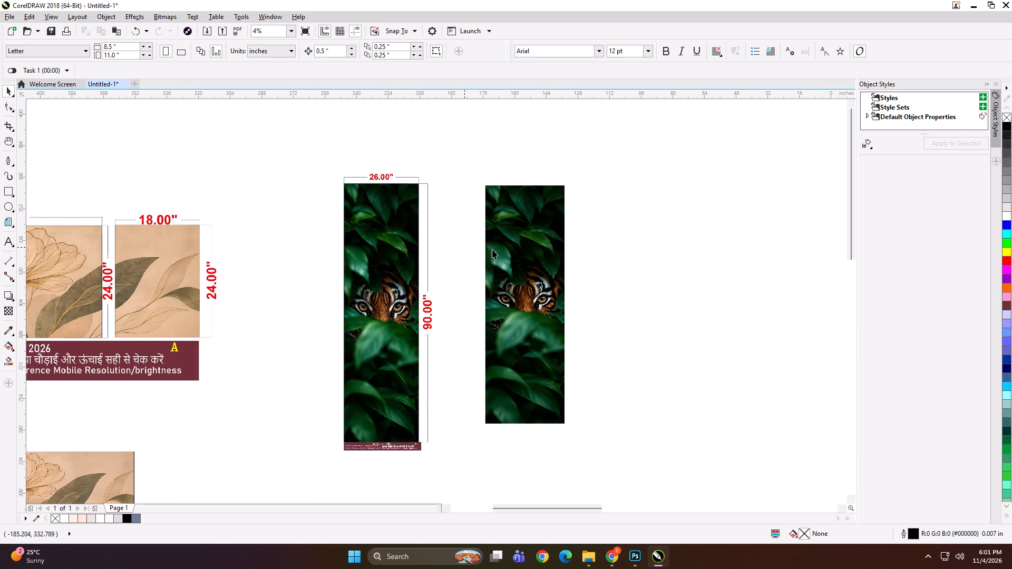
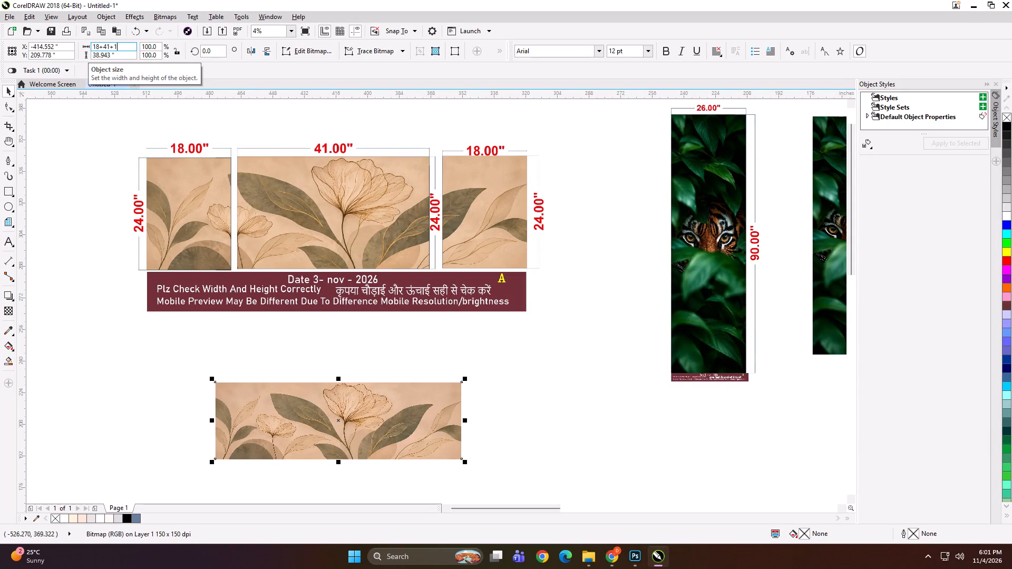
Resize the imported beige floral image to 18+41+18 inches wide by 24 inches high.
{"action": "key", "text": "8"}
{"action": "key", "text": "Tab"}
{"action": "type", "text": "24"}
{"action": "key", "text": "Return"}
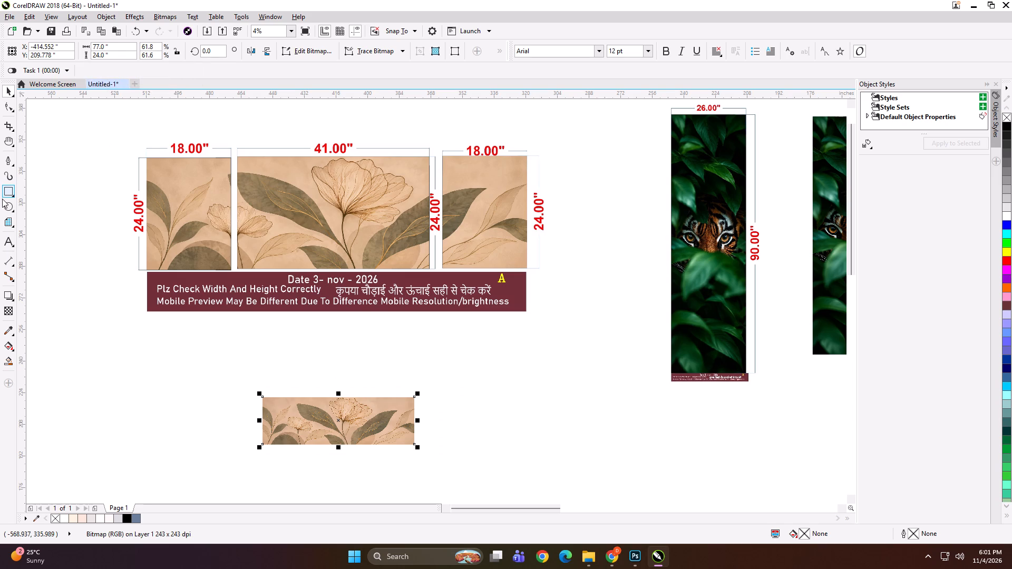
Add an 18 by 24 inch rectangle over the resized floral image, aligned to the image's left edge.
{"action": "double_click", "coordinate": [4, 194], "text": "shift"}
{"action": "key", "text": "shift+space"}
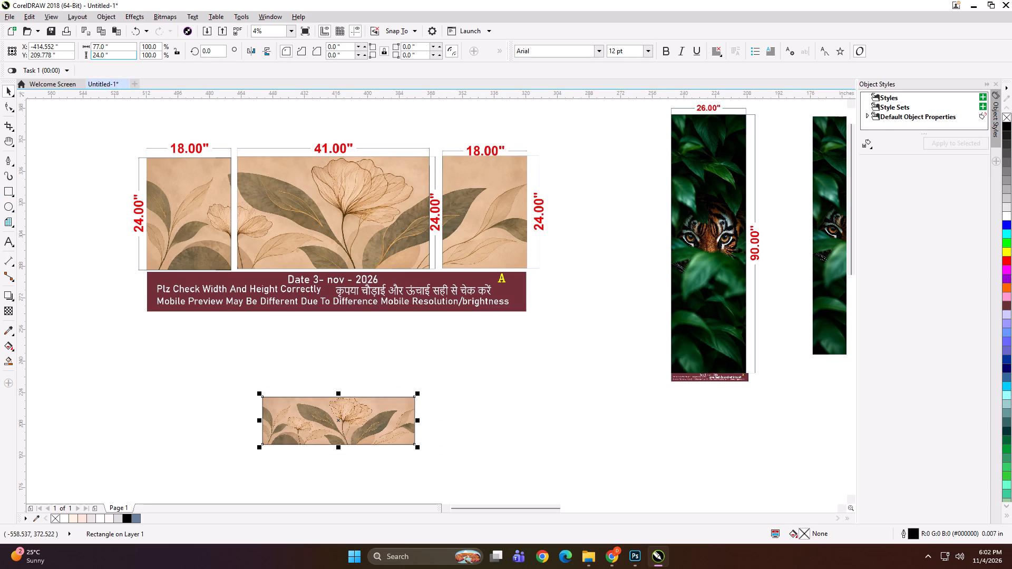
{"action": "left_click_drag", "start_coordinate": [100, 48], "coordinate": [37, 47]}
{"action": "key", "text": "ctrl+a"}
{"action": "type", "text": "18"}
{"action": "key", "text": "Return"}
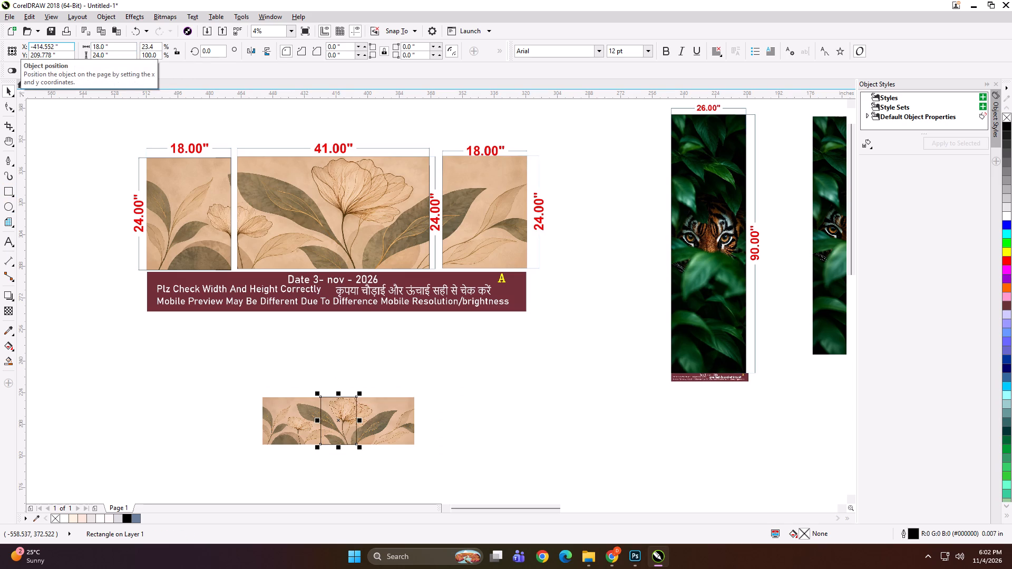
{"action": "left_click", "coordinate": [289, 420], "text": "shift"}
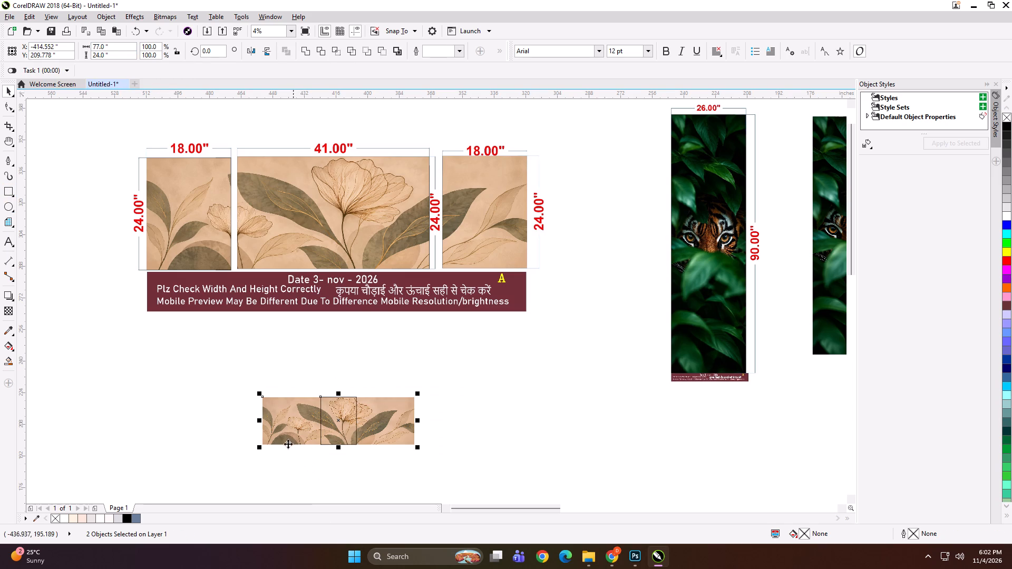
{"action": "key", "text": "l"}
{"action": "left_click", "coordinate": [191, 431]}
Duplicate the 18 inch rectangle and align the copy to the floral image's right edge.
{"action": "left_click", "coordinate": [275, 421]}
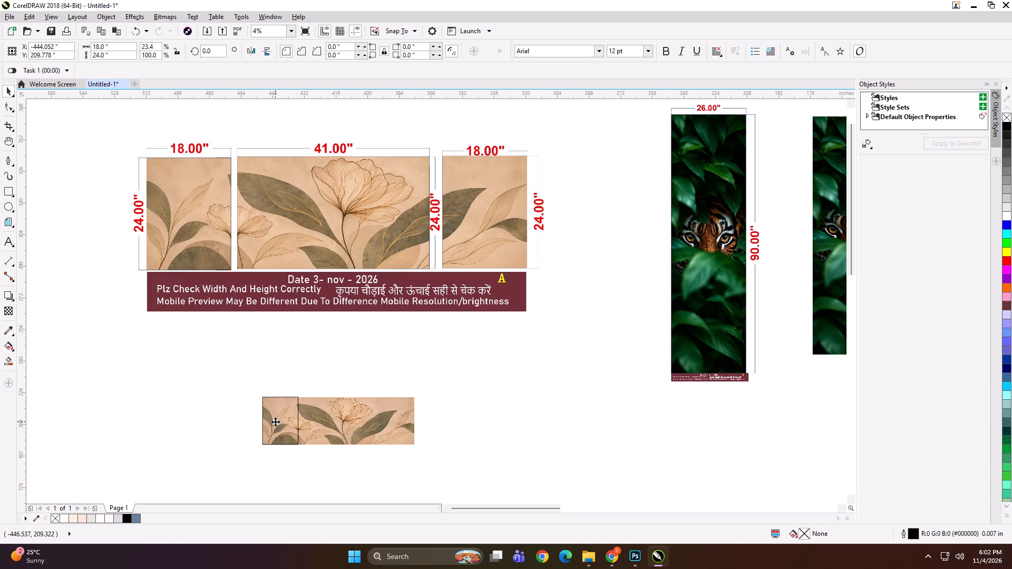
{"action": "key", "text": "plus"}
{"action": "left_click", "coordinate": [320, 421], "text": "shift"}
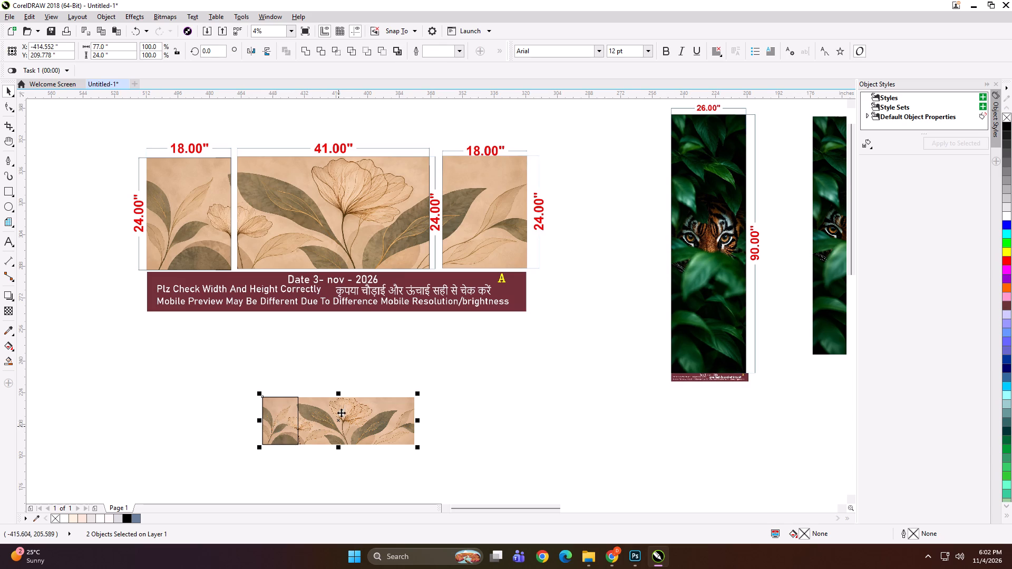
{"action": "key", "text": "r"}
{"action": "left_click", "coordinate": [167, 414]}
Create a middle rectangle from the left one, stretched to fill the space between the two side rectangles.
{"action": "left_click", "coordinate": [272, 425]}
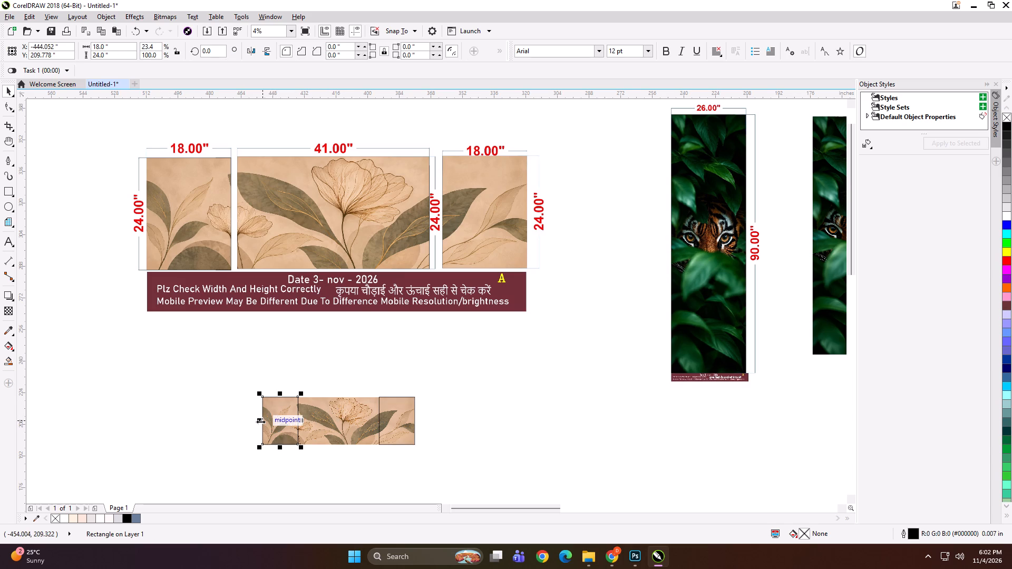
{"action": "left_click_drag", "start_coordinate": [259, 421], "coordinate": [304, 421]}
{"action": "right_click", "coordinate": [304, 421], "text": "ctrl"}
{"action": "left_click_drag", "start_coordinate": [336, 420], "coordinate": [382, 420]}
Group the three rectangles, PowerClip the floral image inside them, and ungroup them into separate panels.
{"action": "left_click", "coordinate": [283, 421]}
{"action": "left_click", "coordinate": [328, 419], "text": "shift"}
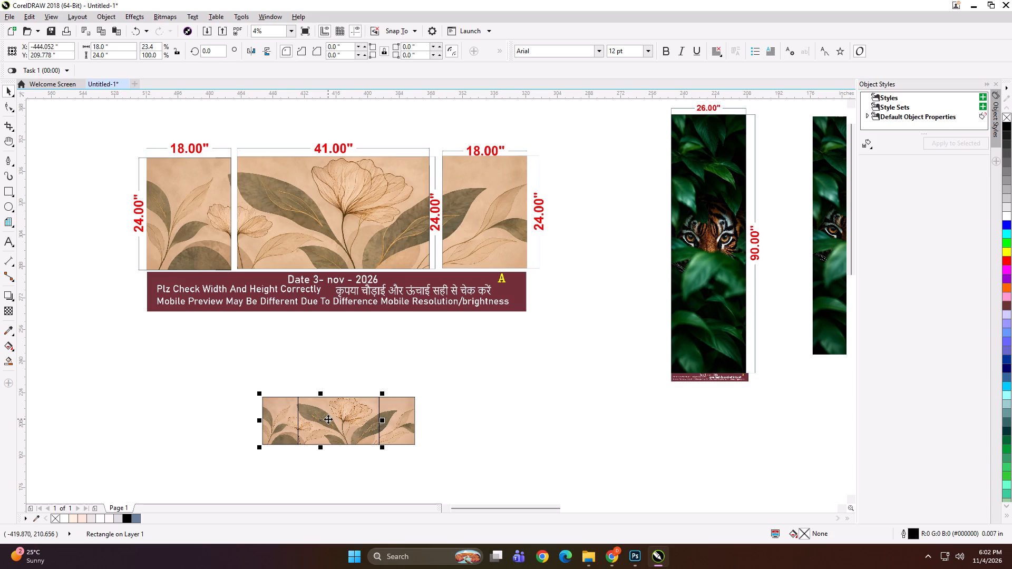
{"action": "left_click", "coordinate": [397, 417], "text": "shift"}
{"action": "key", "text": "ctrl+g"}
{"action": "left_click", "coordinate": [344, 470]}
{"action": "left_click", "coordinate": [349, 429], "text": "alt"}
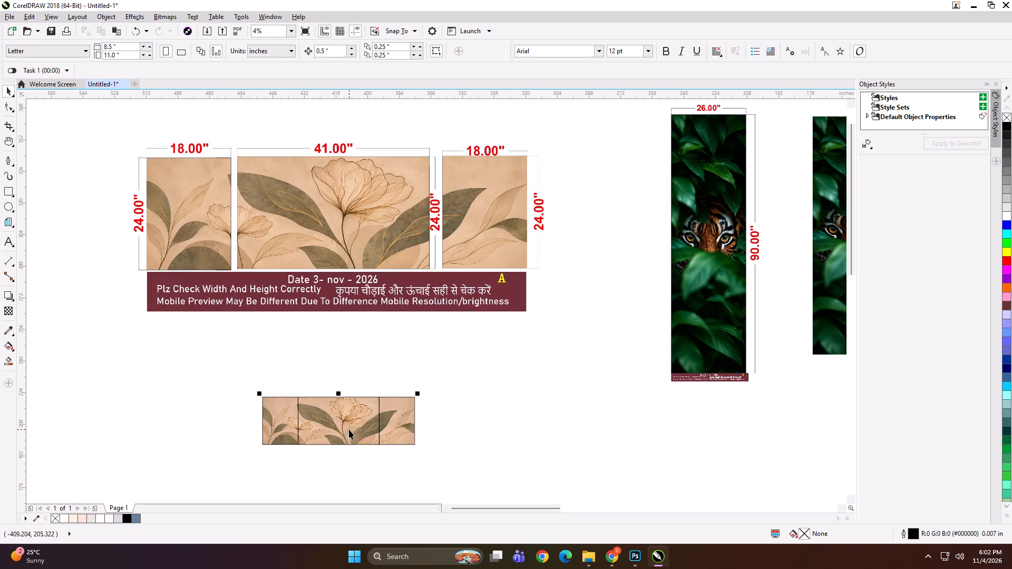
{"action": "key", "text": "shift+Return"}
{"action": "left_click", "coordinate": [349, 415]}
{"action": "key", "text": "ctrl+u"}
{"action": "key", "text": "ctrl+u"}
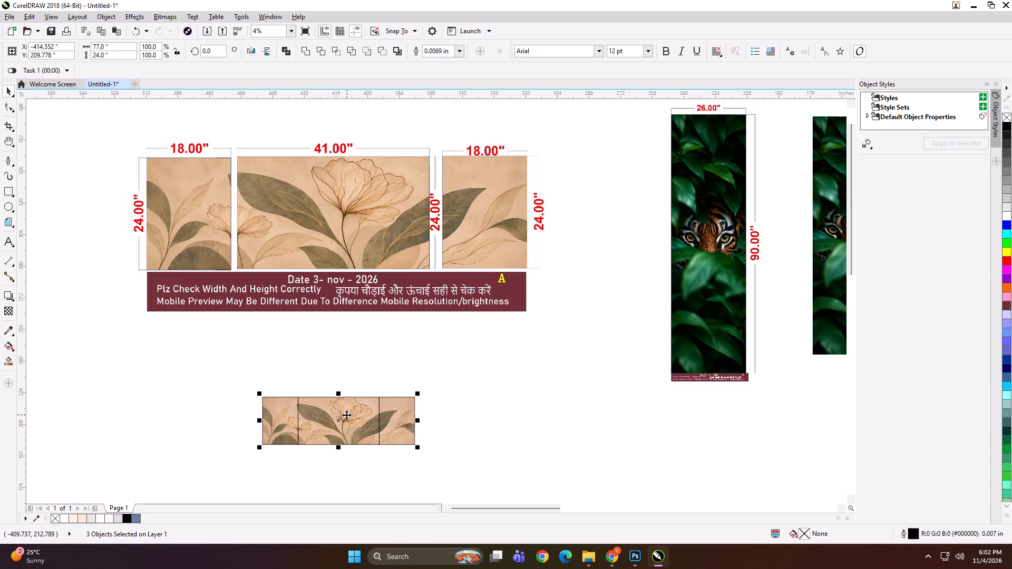
Space the three floral panels apart with 1 inch gaps by shifting the middle and right panels rightward.
{"action": "left_click", "coordinate": [293, 456]}
{"action": "left_click_drag", "start_coordinate": [288, 460], "coordinate": [433, 387]}
{"action": "key", "text": "Right"}
{"action": "key", "text": "Right"}
{"action": "left_click", "coordinate": [350, 464]}
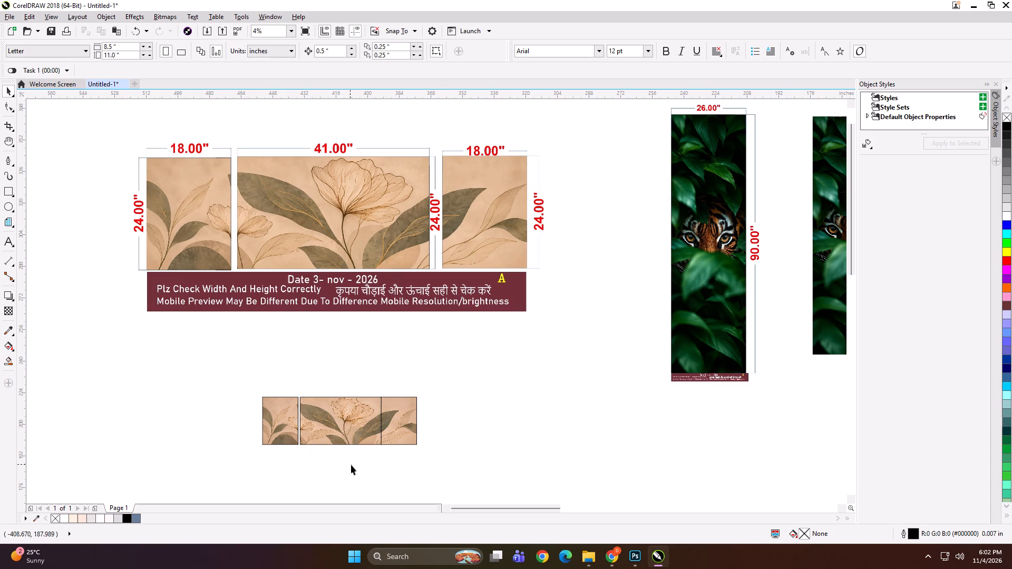
{"action": "left_click_drag", "start_coordinate": [351, 465], "coordinate": [435, 403]}
{"action": "left_click_drag", "start_coordinate": [367, 458], "coordinate": [446, 362]}
{"action": "key", "text": "Right"}
{"action": "key", "text": "Right"}
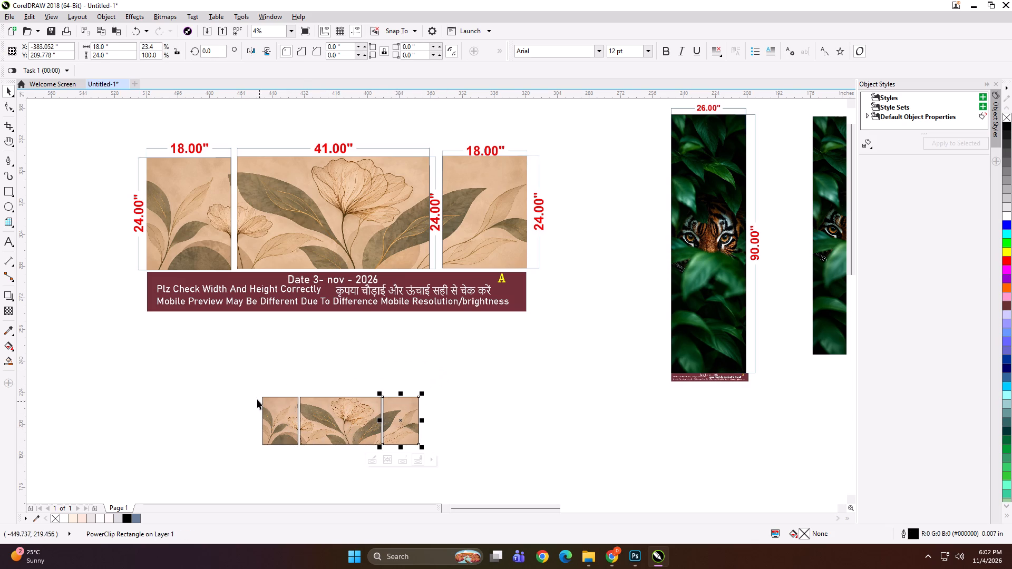
Group the three spaced floral panels.
{"action": "left_click", "coordinate": [252, 398]}
{"action": "left_click_drag", "start_coordinate": [248, 391], "coordinate": [423, 461]}
{"action": "left_click", "coordinate": [451, 378]}
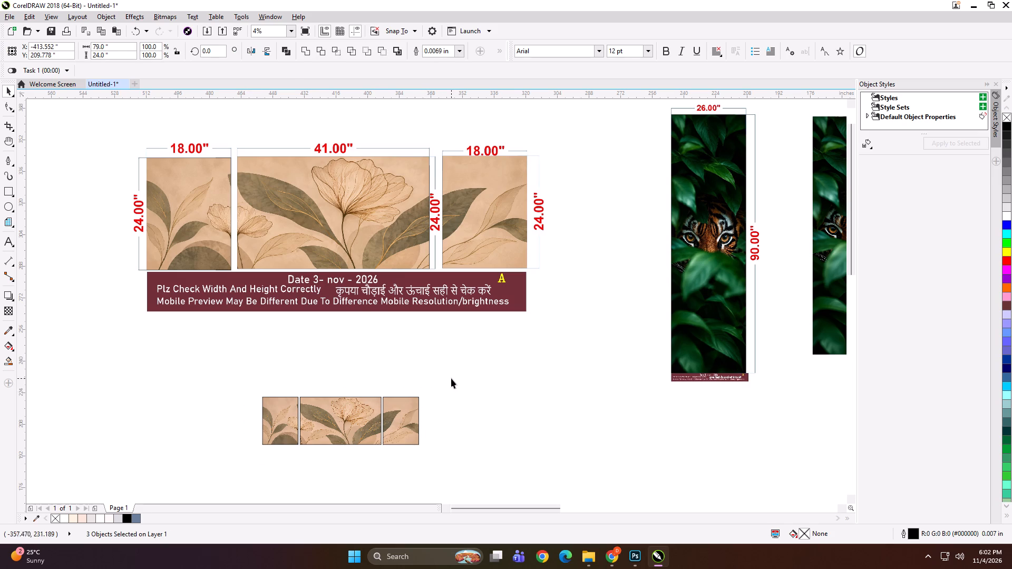
{"action": "left_click", "coordinate": [351, 419]}
{"action": "left_click", "coordinate": [285, 423]}
{"action": "left_click", "coordinate": [215, 460]}
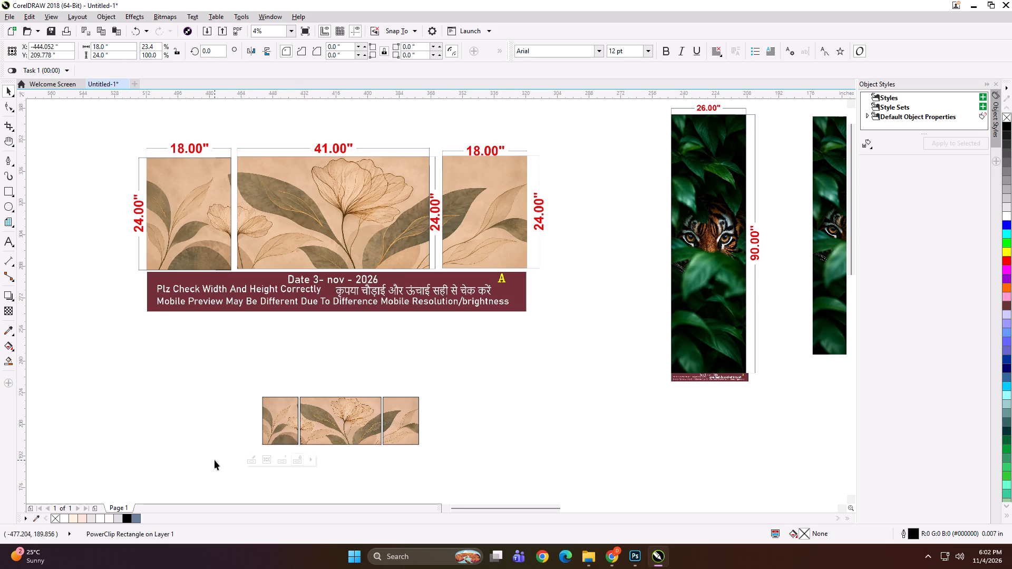
{"action": "left_click_drag", "start_coordinate": [209, 482], "coordinate": [483, 381]}
{"action": "key", "text": "ctrl+g"}
Export the selected panel group as a TIFF named 79x24 NW into the PRINT FILE > NOV > 4 > Jain foam folder.
{"action": "key", "text": "ctrl+e"}
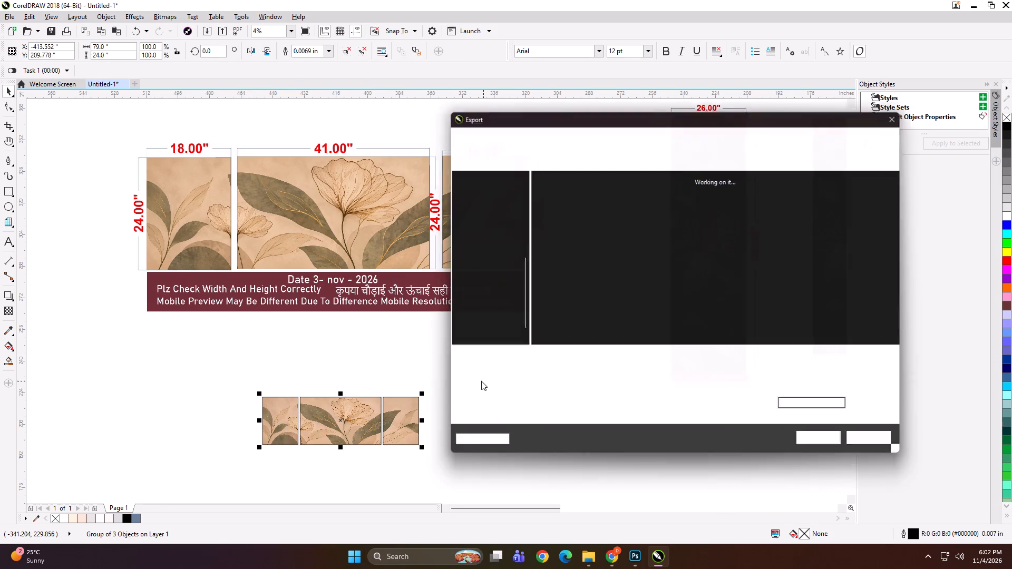
{"action": "left_click", "coordinate": [498, 130]}
{"action": "left_click", "coordinate": [498, 130]}
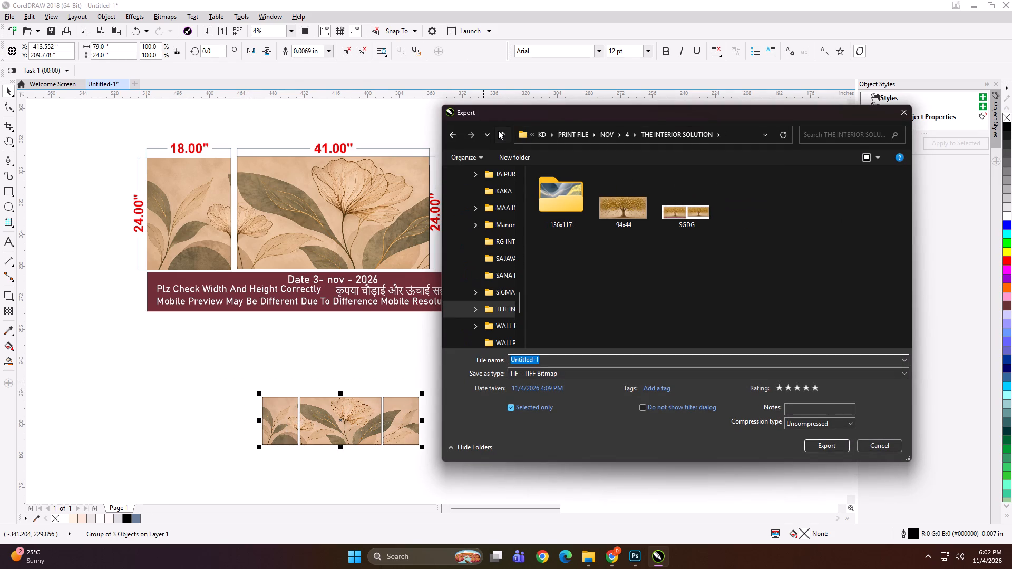
{"action": "scroll", "coordinate": [643, 194], "scroll_direction": "down", "scroll_amount": 9, "text": "ctrl"}
{"action": "scroll", "coordinate": [602, 243], "scroll_direction": "down", "scroll_amount": 3, "text": "ctrl"}
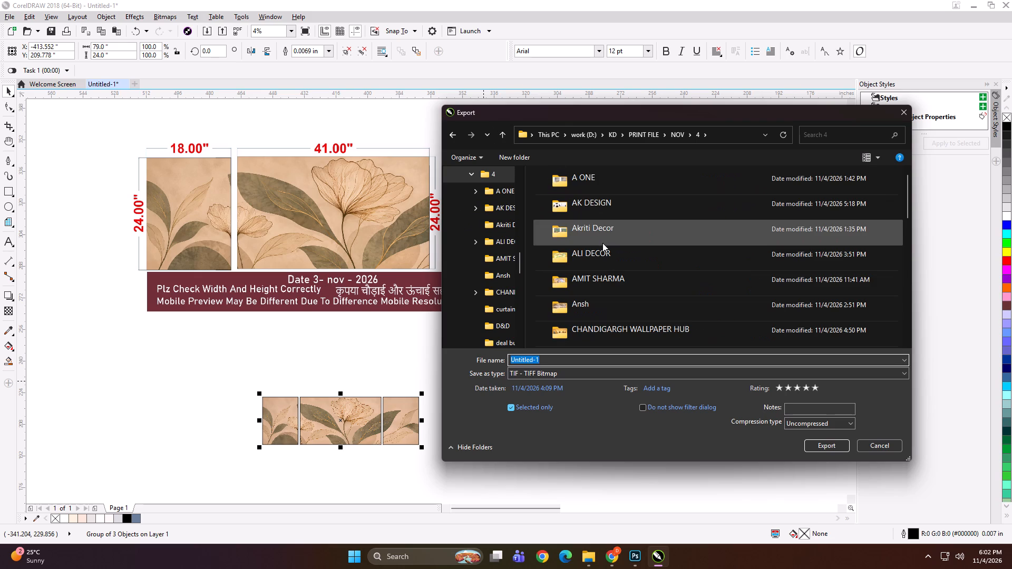
{"action": "scroll", "coordinate": [602, 243], "scroll_direction": "down", "scroll_amount": 5, "text": "ctrl"}
{"action": "scroll", "coordinate": [602, 252], "scroll_direction": "up", "scroll_amount": 13, "text": "ctrl"}
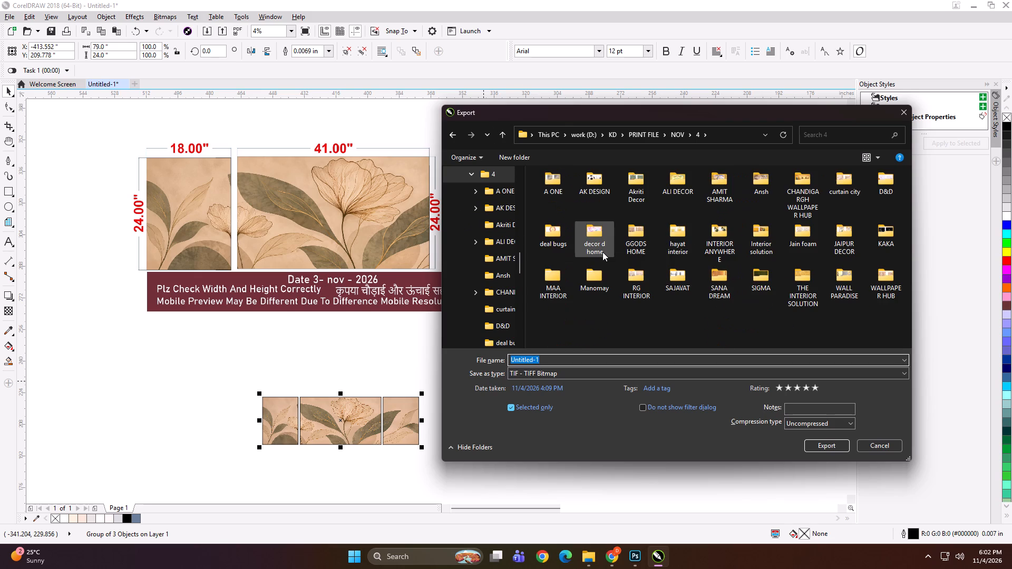
{"action": "double_click", "coordinate": [802, 227]}
{"action": "left_click", "coordinate": [575, 359]}
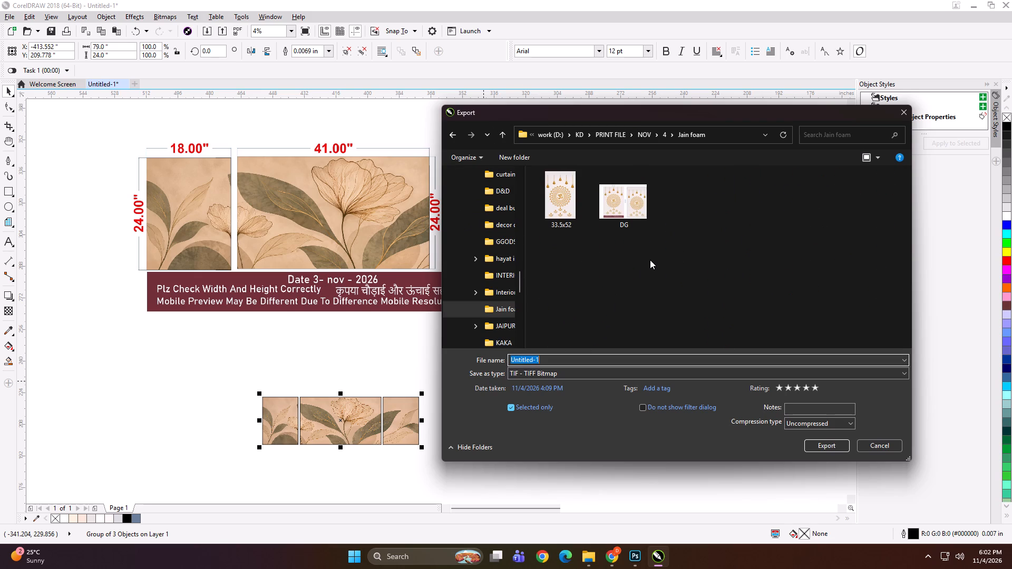
{"action": "type", "text": "79"}
{"action": "type", "text": "x24"}
{"action": "key", "text": "space"}
{"action": "type", "text": "NW"}
{"action": "key", "text": "Return"}
{"action": "key", "text": "Return"}
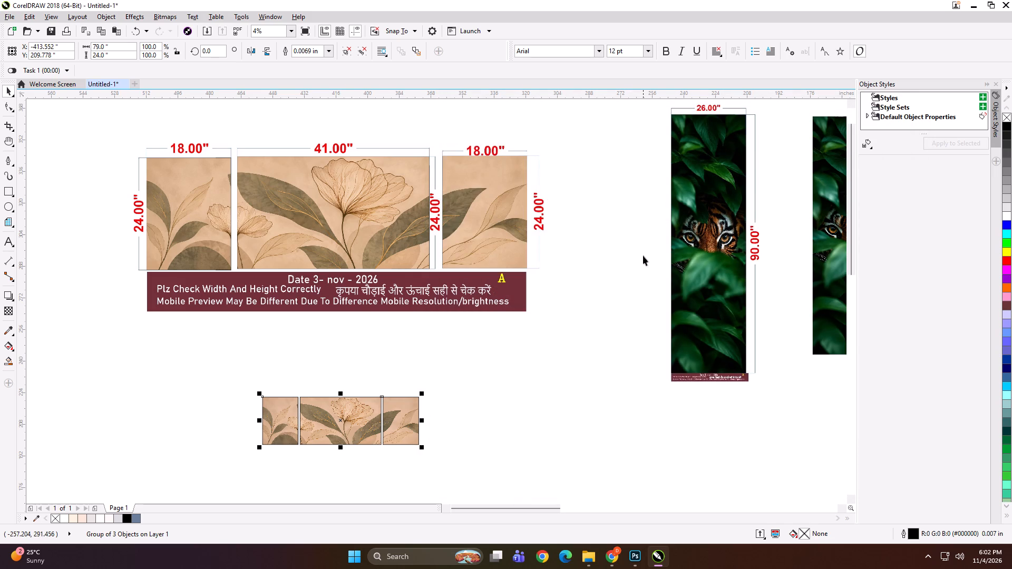
Enlarge the three-panel group, place it just below the dimensioned floral layout, and group it with that layout.
{"action": "left_click", "coordinate": [426, 447], "text": "shift"}
{"action": "left_click_drag", "start_coordinate": [421, 446], "coordinate": [519, 474], "text": "shift"}
{"action": "left_click_drag", "start_coordinate": [408, 406], "coordinate": [396, 379]}
{"action": "left_click", "coordinate": [384, 330], "text": "shift"}
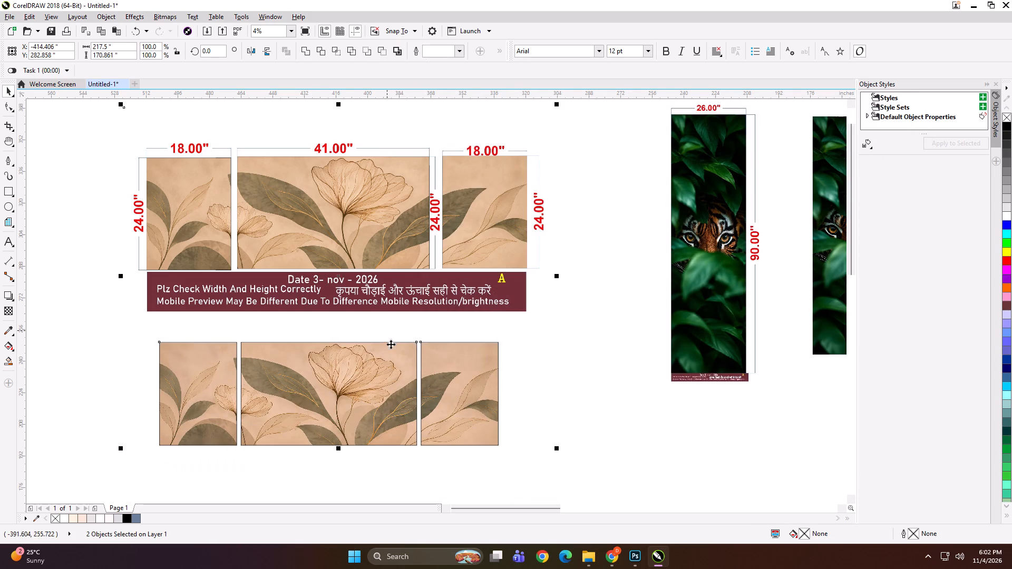
{"action": "key", "text": "ctrl+g"}
Scale the combined floral layout group down to about 2.8 by 2.2 inches.
{"action": "left_click_drag", "start_coordinate": [560, 448], "coordinate": [365, 297], "text": "shift"}
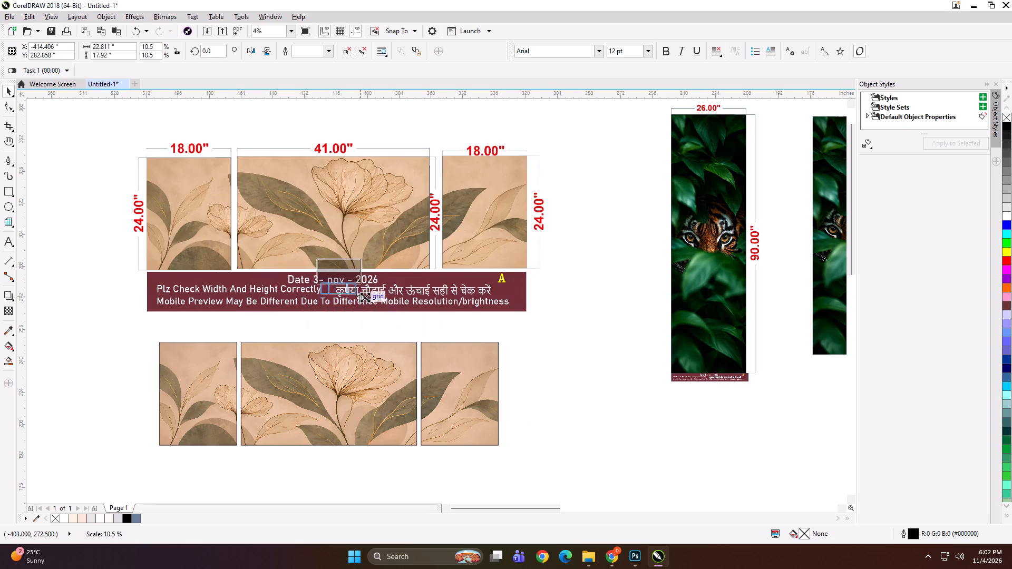
{"action": "left_click_drag", "start_coordinate": [365, 297], "coordinate": [358, 290], "text": "shift"}
{"action": "scroll", "coordinate": [341, 269], "scroll_direction": "up", "scroll_amount": 3}
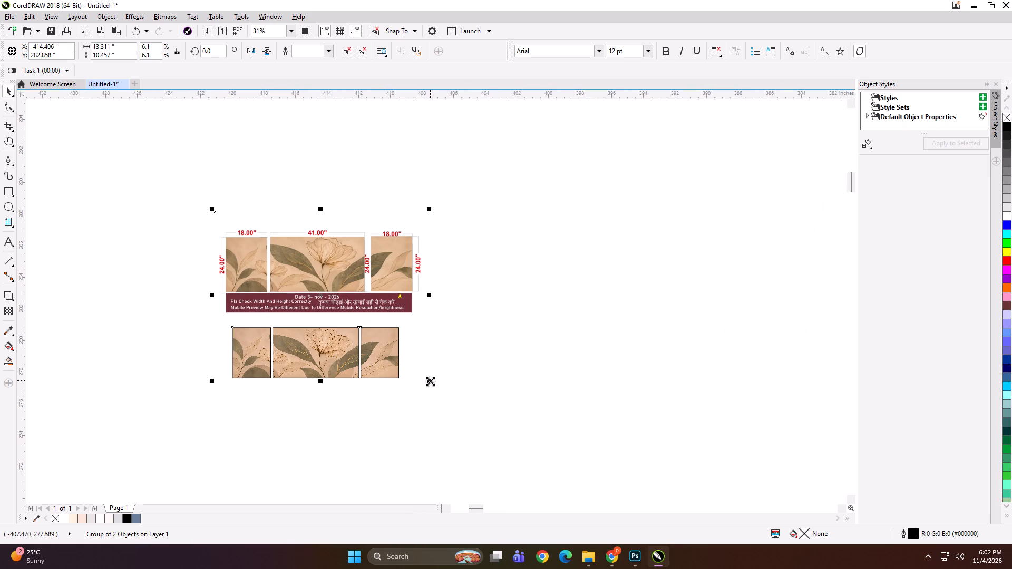
{"action": "left_click_drag", "start_coordinate": [430, 382], "coordinate": [355, 318], "text": "shift"}
Export the scaled-down floral layout group under the file name SFDG.
{"action": "key", "text": "ctrl+e"}
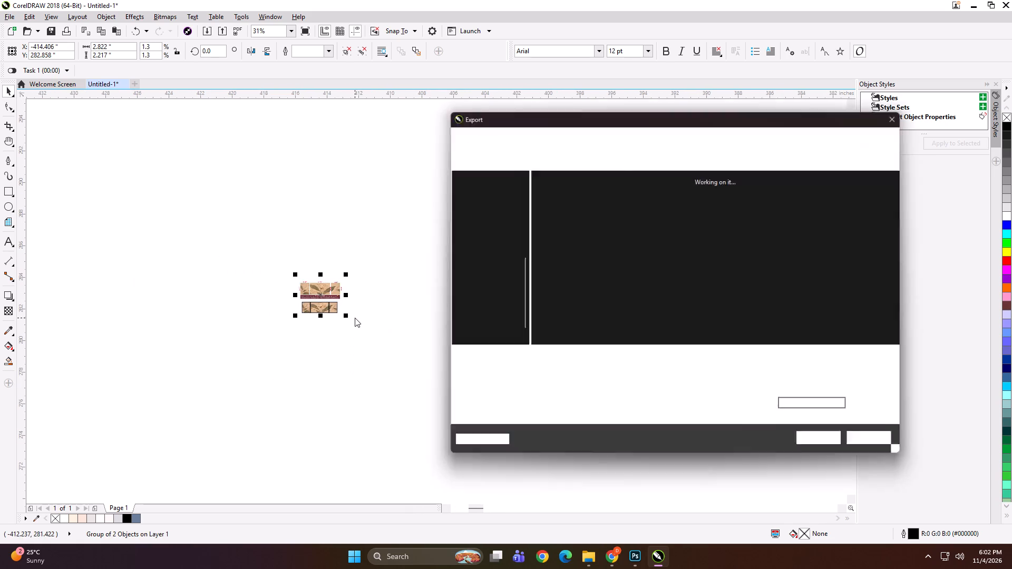
{"action": "type", "text": "SFDG"}
{"action": "key", "text": "Return"}
{"action": "key", "text": "Return"}
{"action": "key", "text": "Return"}
Delete the exported floral layout group from the document.
{"action": "key", "text": "Delete"}
{"action": "key", "text": "F4"}
{"action": "left_click", "coordinate": [355, 318]}
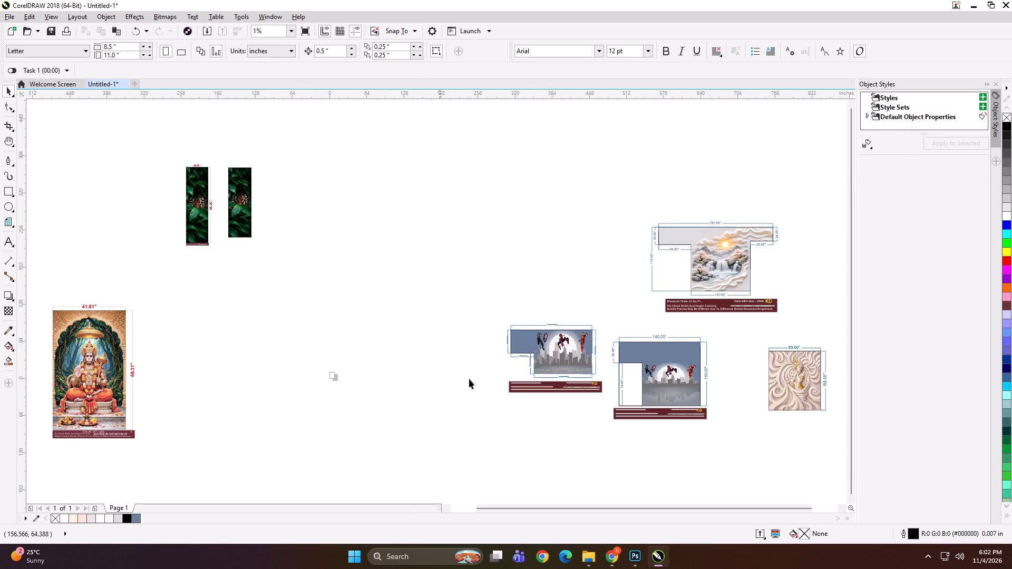
Switch to File Explorer and check the Jain foam folder under Print > NOV > 4 on the shared Z: drive.
{"action": "left_click", "coordinate": [586, 559]}
{"action": "scroll", "coordinate": [40, 331], "scroll_direction": "up", "scroll_amount": 5}
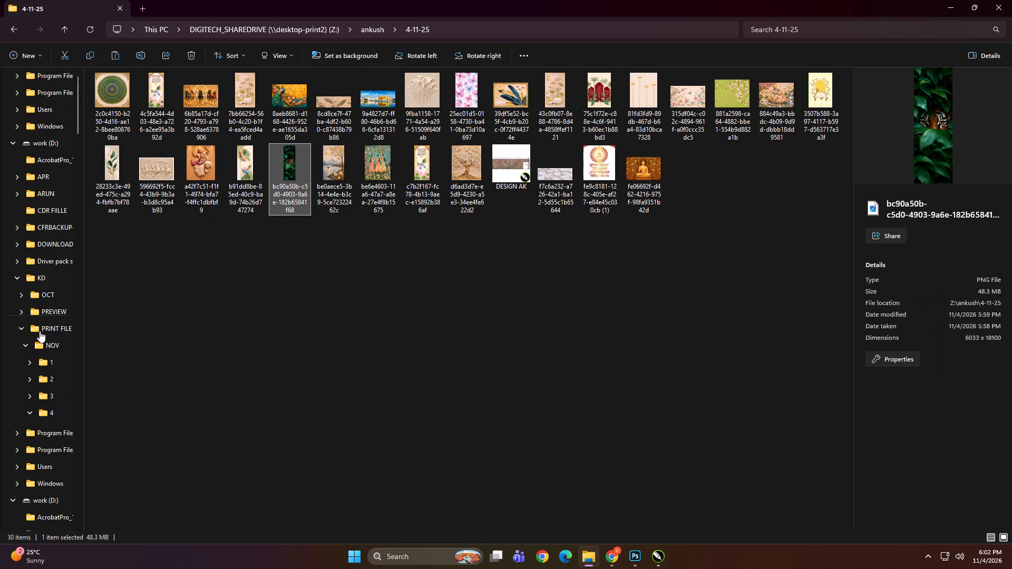
{"action": "scroll", "coordinate": [40, 331], "scroll_direction": "up", "scroll_amount": 5}
{"action": "left_click", "coordinate": [40, 331]}
{"action": "double_click", "coordinate": [174, 297]}
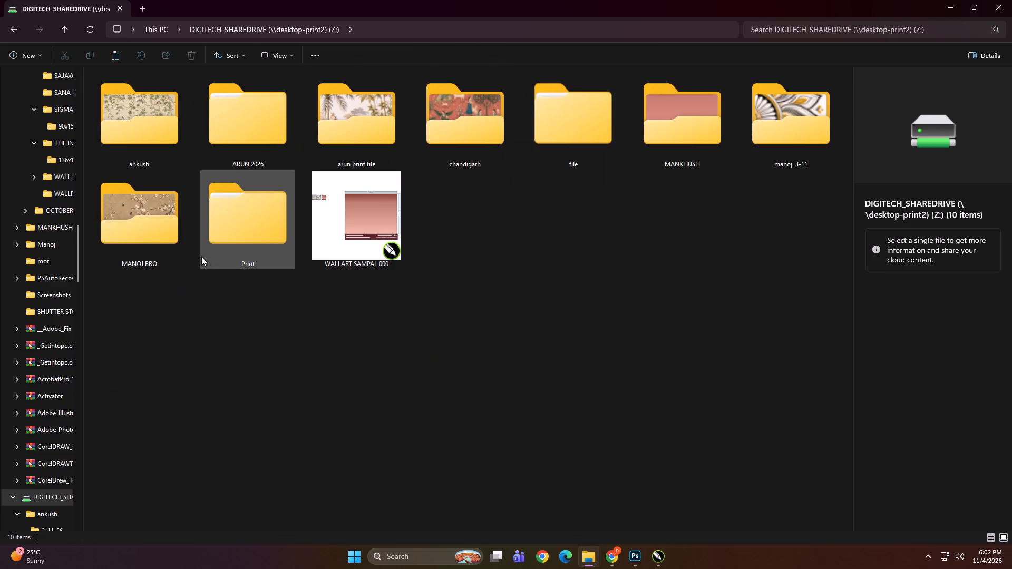
{"action": "double_click", "coordinate": [222, 230]}
{"action": "double_click", "coordinate": [257, 133]}
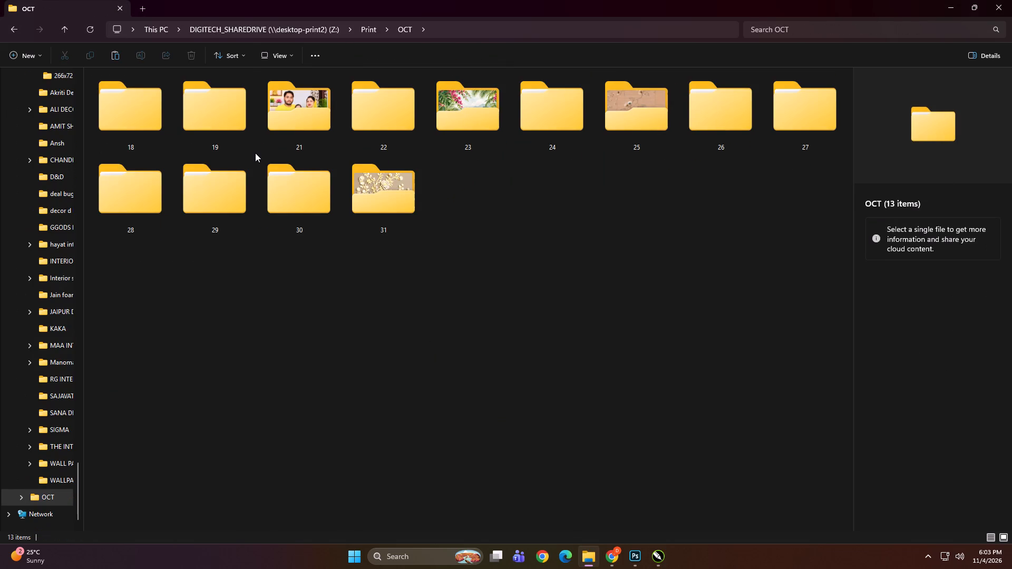
{"action": "key", "text": "BackSpace"}
{"action": "double_click", "coordinate": [157, 142]}
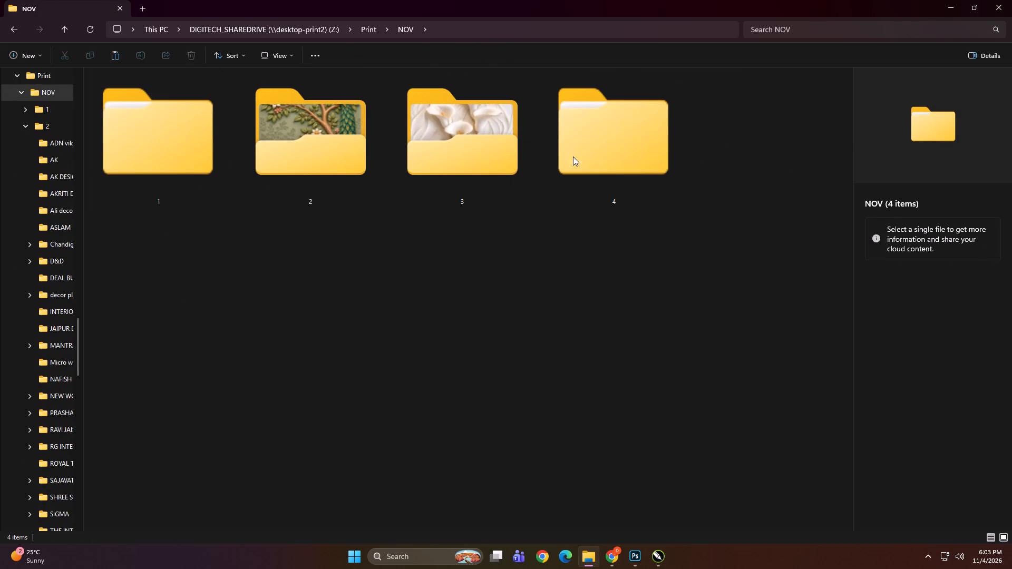
{"action": "double_click", "coordinate": [615, 146]}
{"action": "triple_click", "coordinate": [339, 184]}
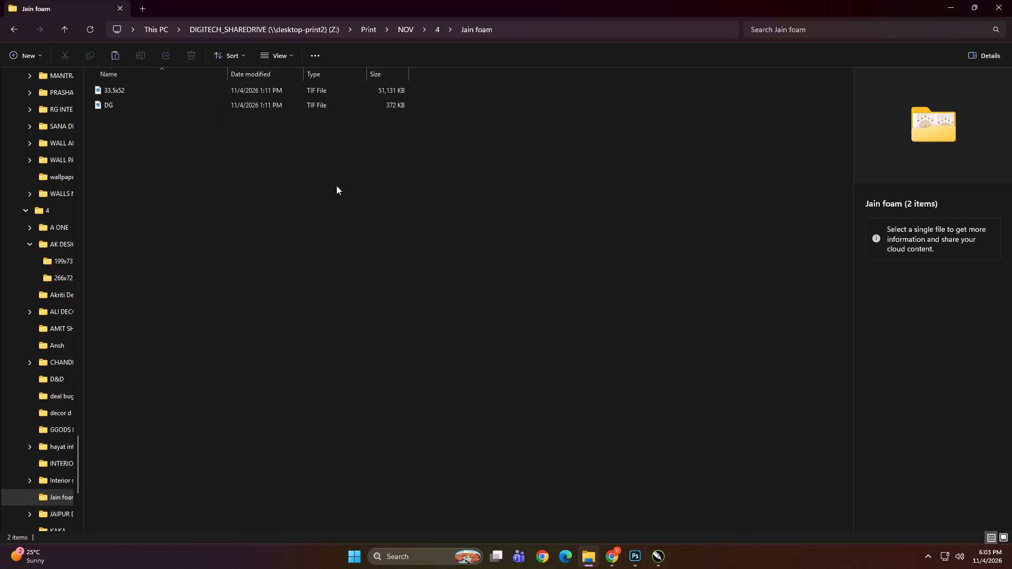
{"action": "scroll", "coordinate": [317, 256], "scroll_direction": "up", "scroll_amount": 20, "text": "ctrl"}
{"action": "scroll", "coordinate": [317, 256], "scroll_direction": "up", "scroll_amount": 6, "text": "ctrl"}
{"action": "left_click", "coordinate": [338, 271]}
{"action": "key", "text": "BackSpace"}
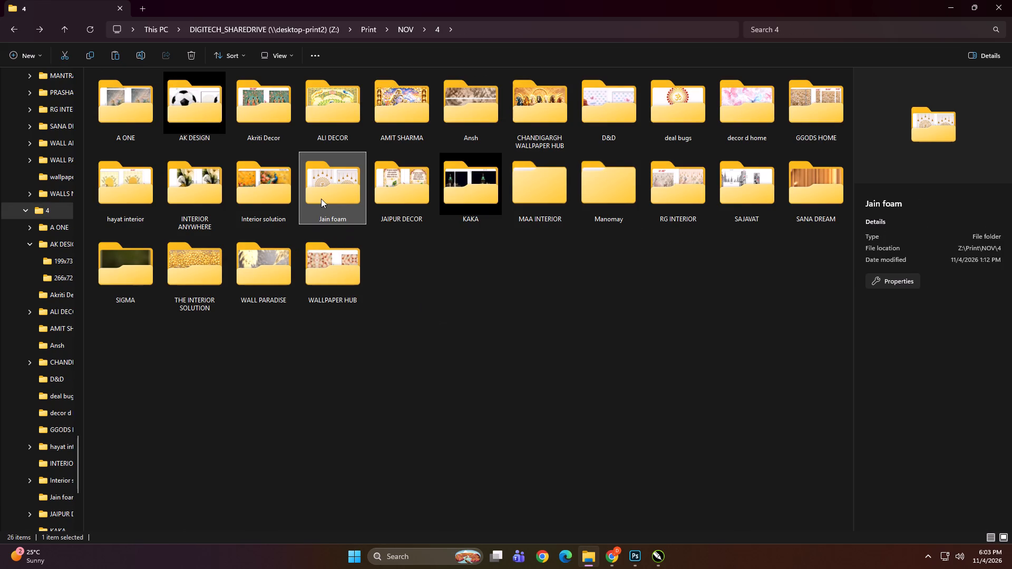
Open the local Jain foam folder under KD > PRINT FILE > NOV > 4 on the work (D:) drive.
{"action": "scroll", "coordinate": [64, 323], "scroll_direction": "up", "scroll_amount": 8}
{"action": "left_click", "coordinate": [48, 327]}
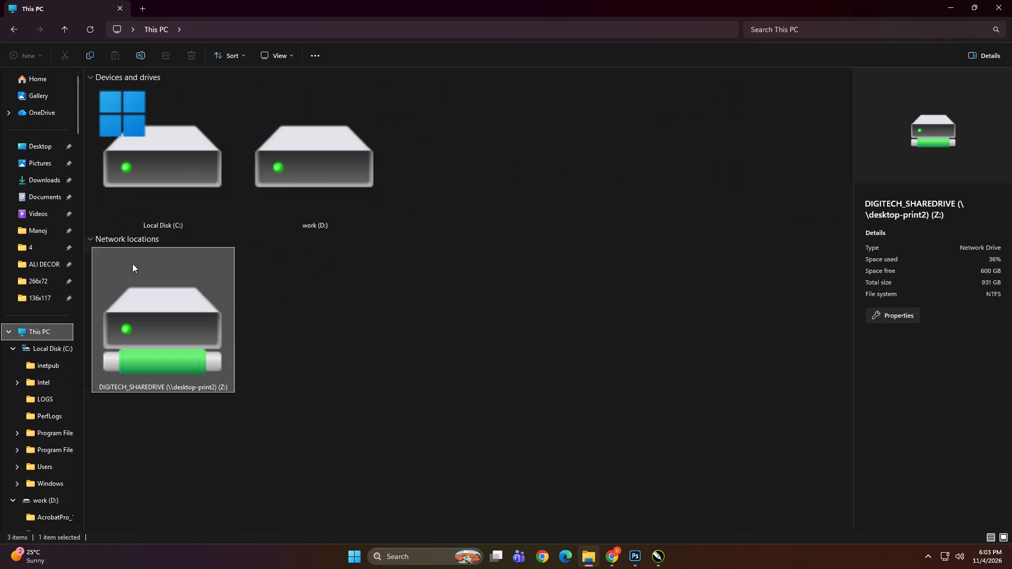
{"action": "double_click", "coordinate": [277, 161]}
{"action": "double_click", "coordinate": [336, 238]}
{"action": "double_click", "coordinate": [316, 242]}
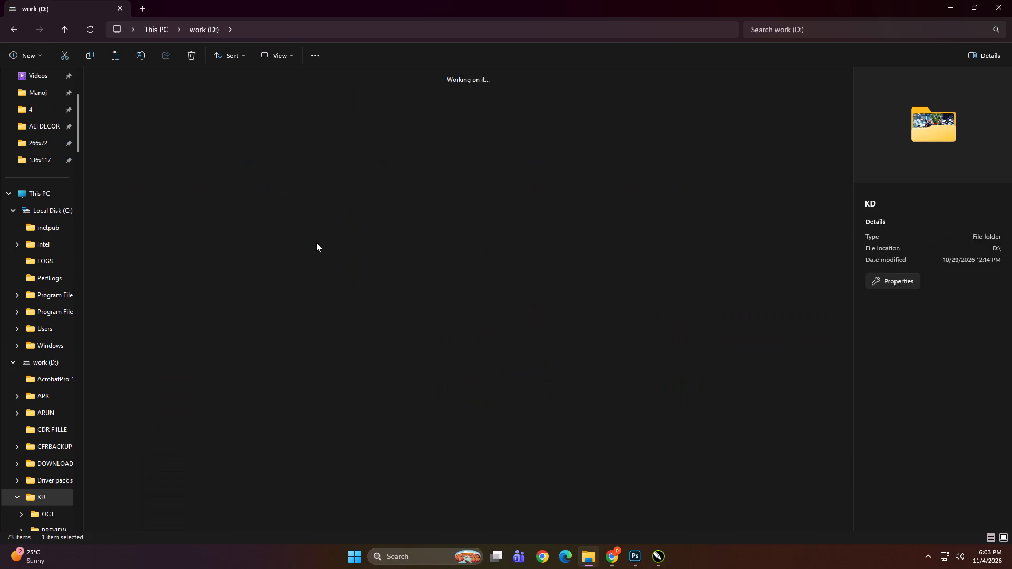
{"action": "left_click", "coordinate": [419, 153]}
{"action": "double_click", "coordinate": [299, 171]}
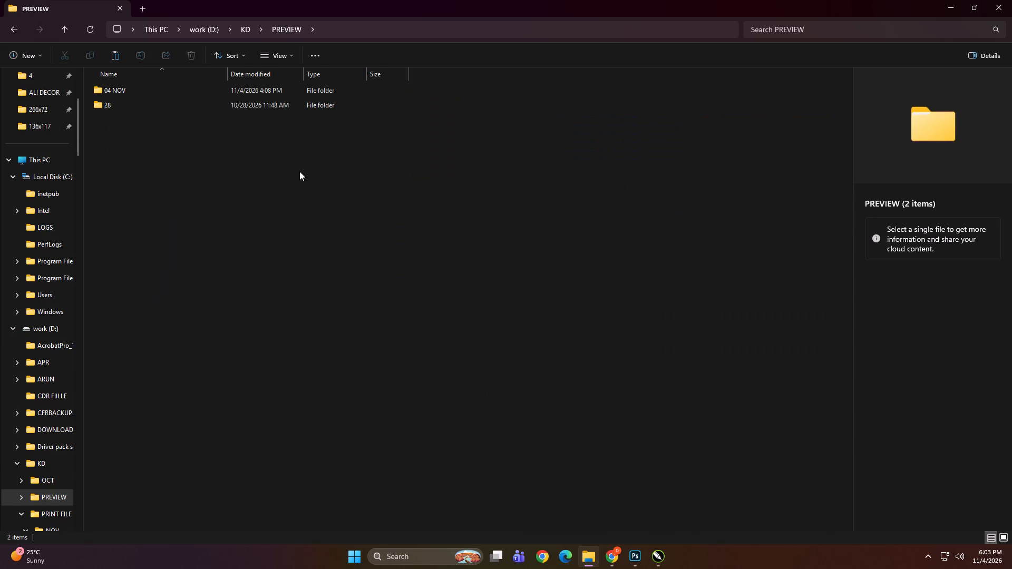
{"action": "key", "text": "BackSpace"}
{"action": "left_click", "coordinate": [174, 166]}
{"action": "double_click", "coordinate": [313, 173]}
{"action": "key", "text": "BackSpace"}
{"action": "double_click", "coordinate": [413, 151]}
{"action": "double_click", "coordinate": [219, 151]}
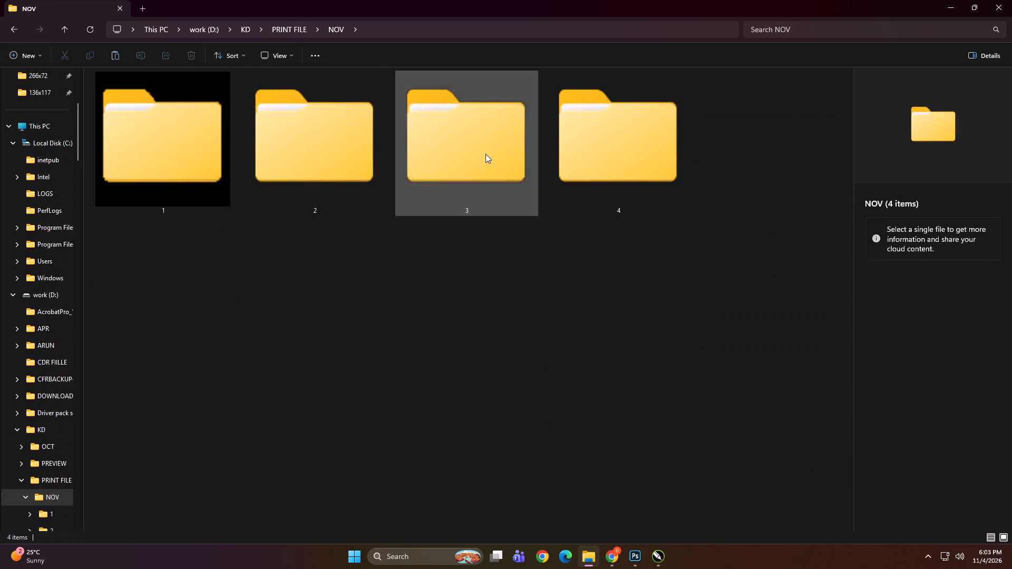
{"action": "double_click", "coordinate": [593, 154]}
{"action": "scroll", "coordinate": [559, 169], "scroll_direction": "down", "scroll_amount": 3, "text": "ctrl"}
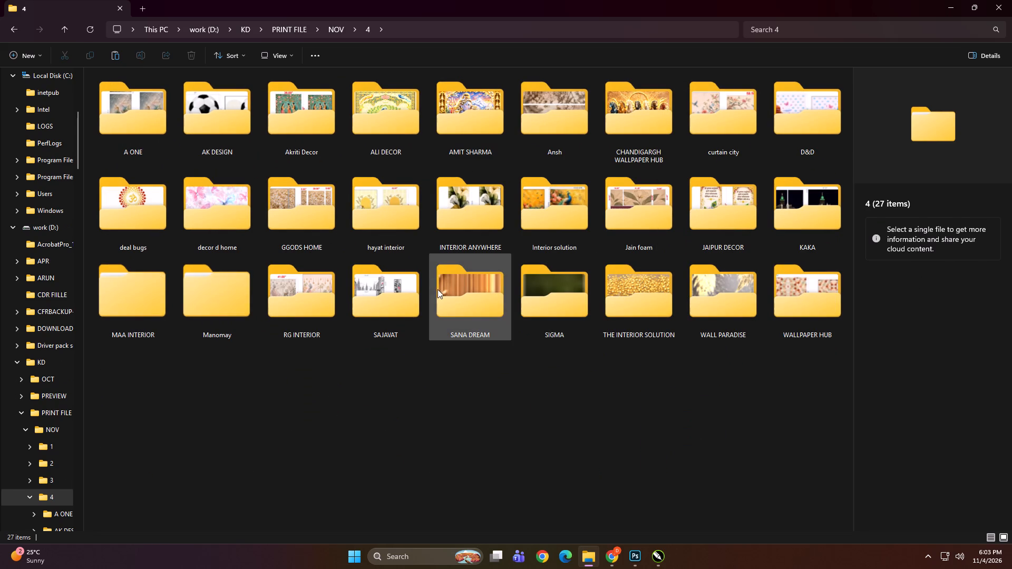
{"action": "double_click", "coordinate": [630, 211]}
{"action": "scroll", "coordinate": [422, 295], "scroll_direction": "up", "scroll_amount": 4, "text": "ctrl"}
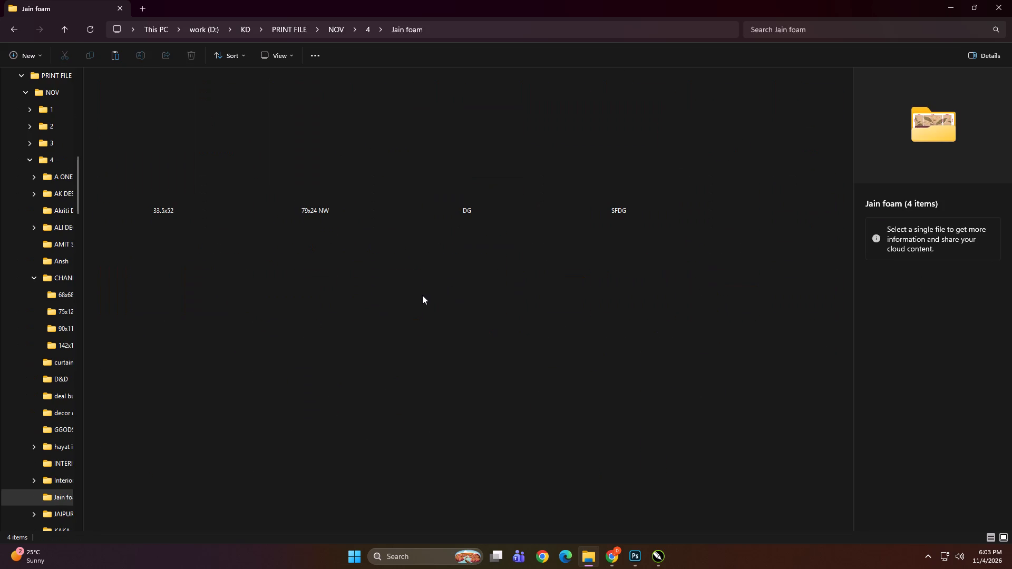
Copy the 79x24 NW and SFDG files from the local Jain foam folder.
{"action": "left_click", "coordinate": [337, 192]}
{"action": "left_click", "coordinate": [597, 198], "text": "ctrl"}
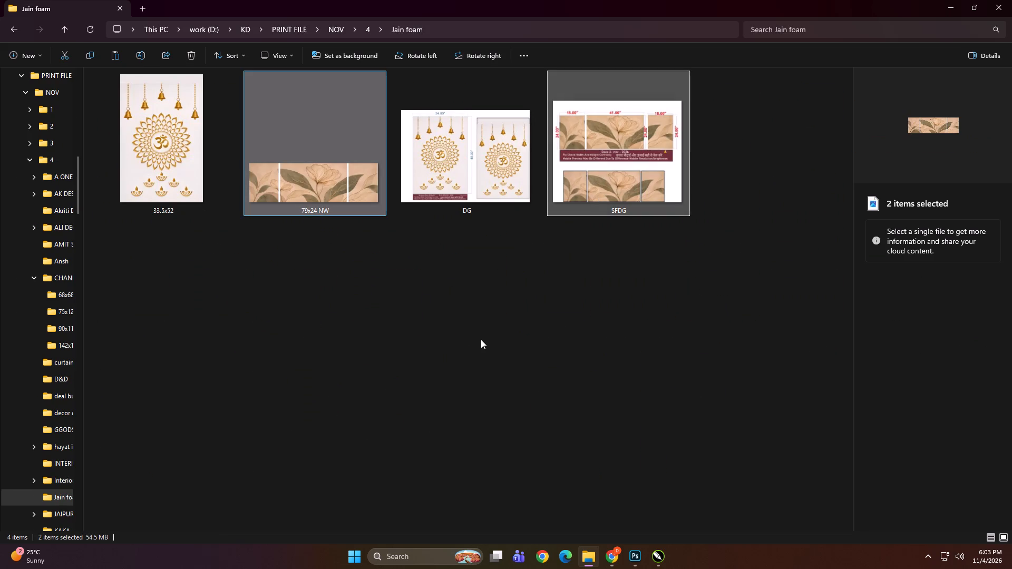
{"action": "key", "text": "ctrl+c"}
Paste the copied files into the Jain foam folder under Print > NOV > 4 on the shared Z: drive.
{"action": "scroll", "coordinate": [346, 330], "scroll_direction": "up", "scroll_amount": 12}
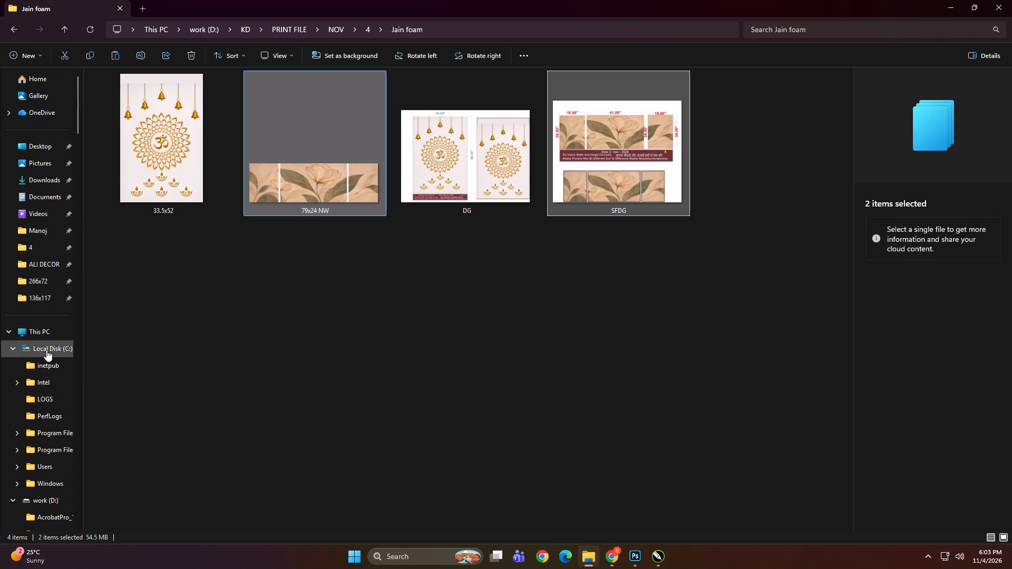
{"action": "left_click", "coordinate": [46, 323]}
{"action": "double_click", "coordinate": [158, 308]}
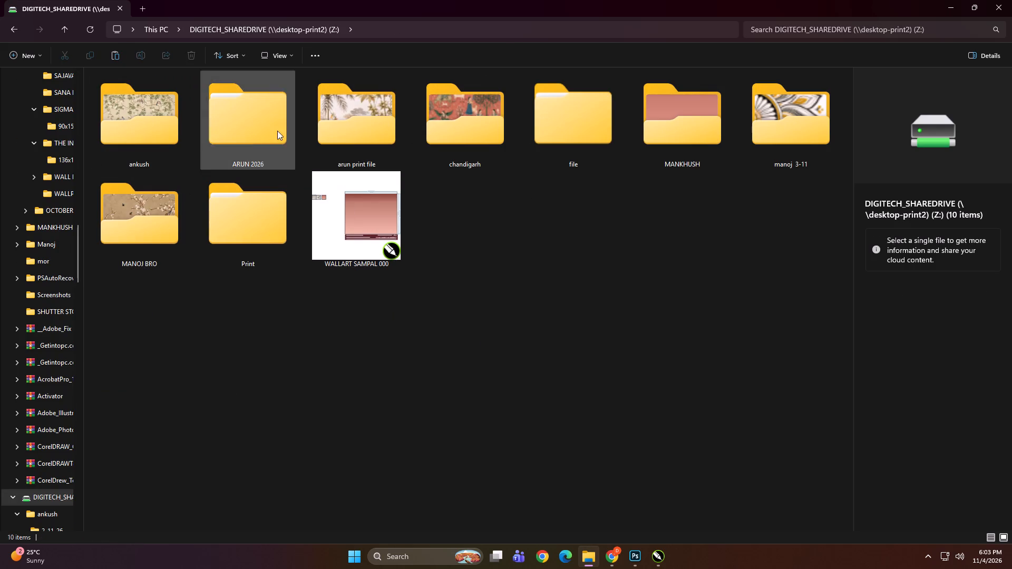
{"action": "double_click", "coordinate": [218, 242]}
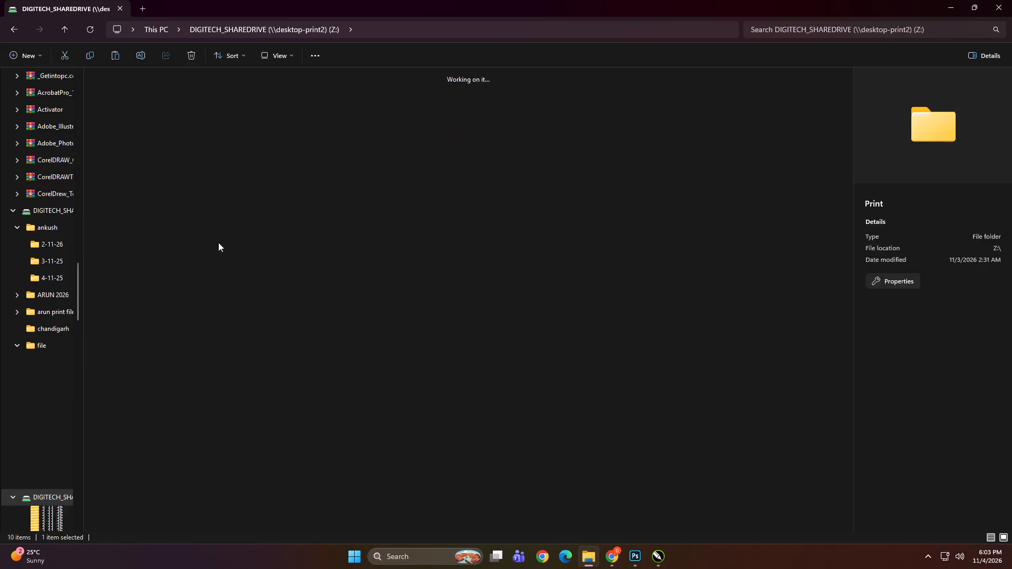
{"action": "double_click", "coordinate": [272, 126]}
{"action": "key", "text": "BackSpace"}
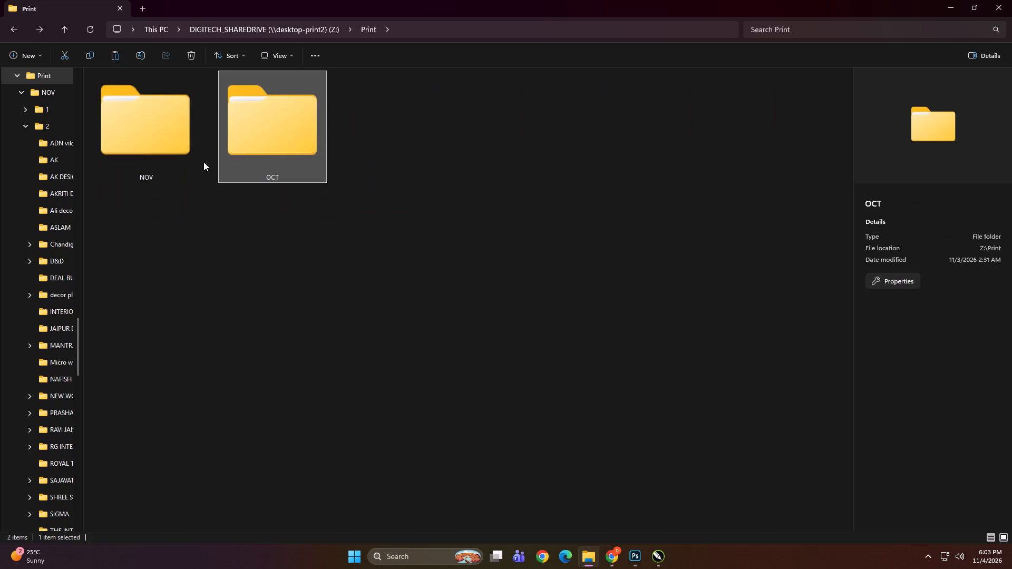
{"action": "double_click", "coordinate": [171, 150]}
{"action": "double_click", "coordinate": [580, 145]}
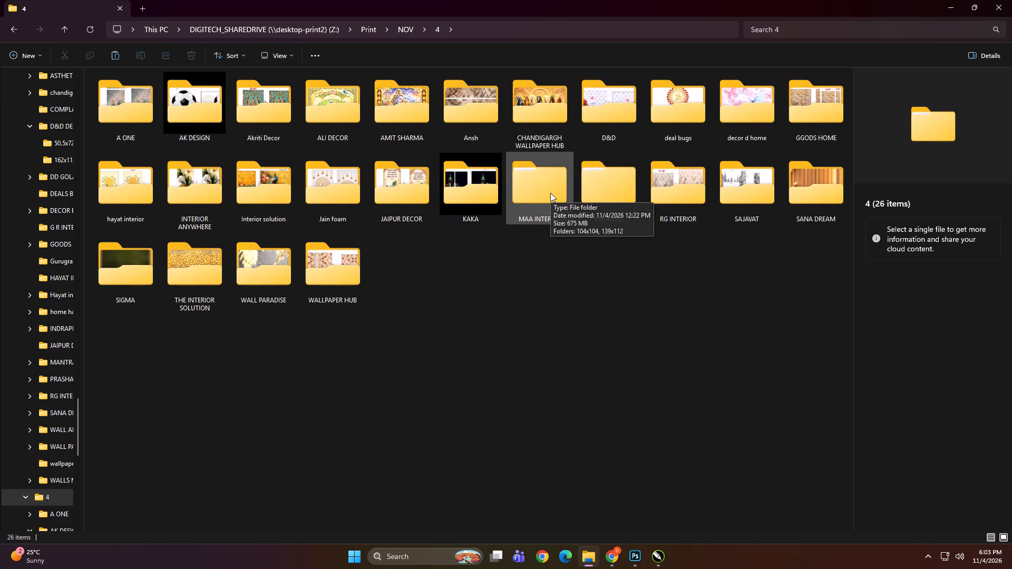
{"action": "left_click", "coordinate": [303, 211]}
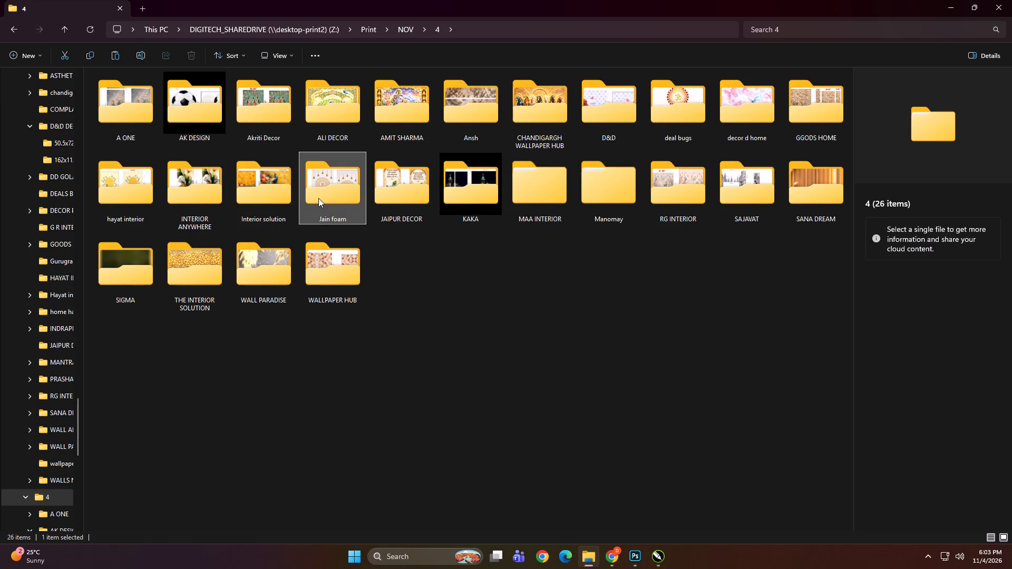
{"action": "double_click", "coordinate": [318, 198]}
{"action": "right_click", "coordinate": [318, 198]}
{"action": "left_click", "coordinate": [323, 202]}
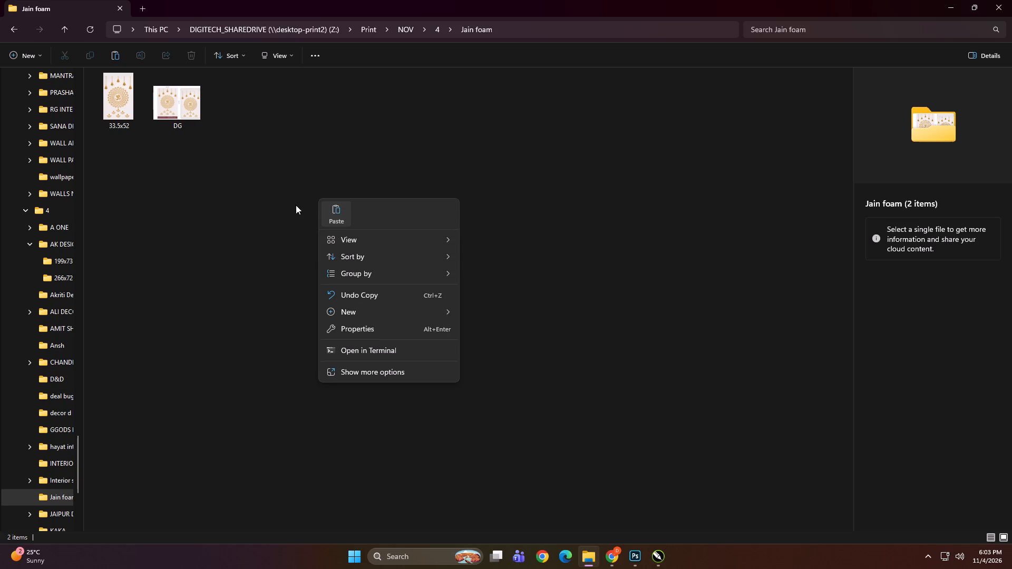
Switch to CorelDRAW and move the Hanuman layout beside the tiger-and-leaves panels.
{"action": "left_click", "coordinate": [657, 560]}
{"action": "left_click", "coordinate": [488, 351]}
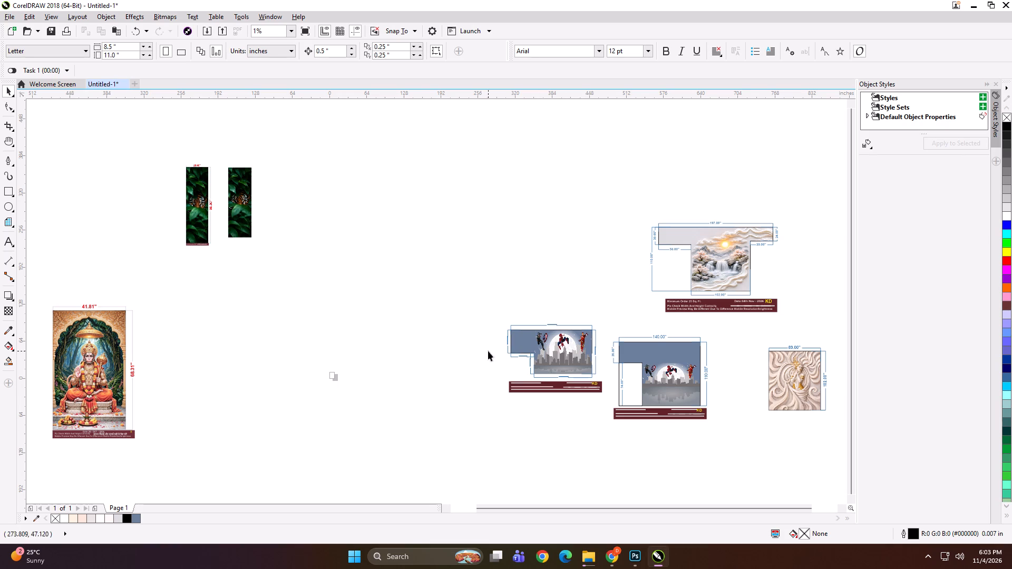
{"action": "left_click_drag", "start_coordinate": [115, 380], "coordinate": [349, 218]}
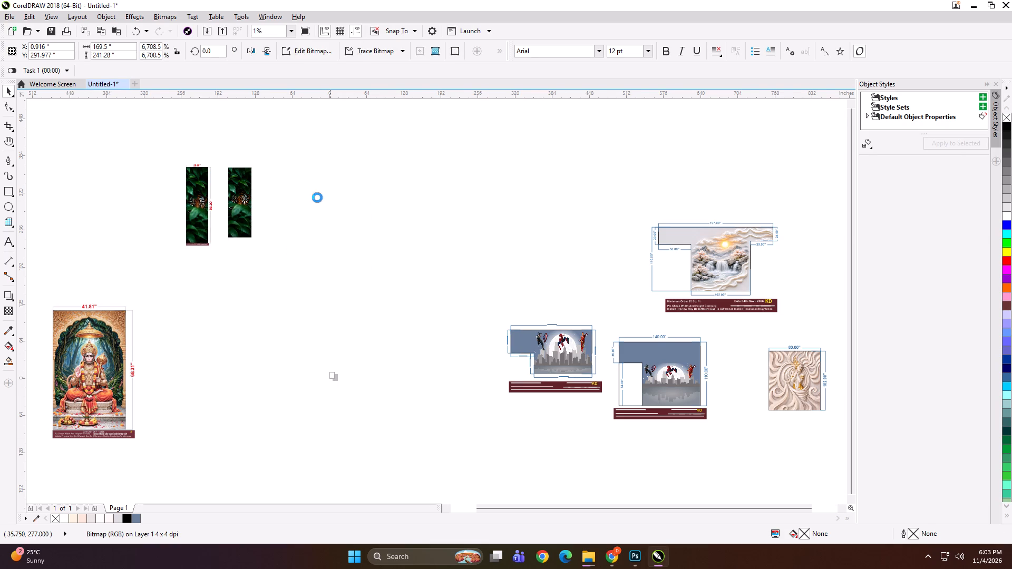
Set the width of the undimensioned tiger-and-leaves image to 26 inches.
{"action": "scroll", "coordinate": [221, 153], "scroll_direction": "up", "scroll_amount": 2}
{"action": "left_click", "coordinate": [289, 222]}
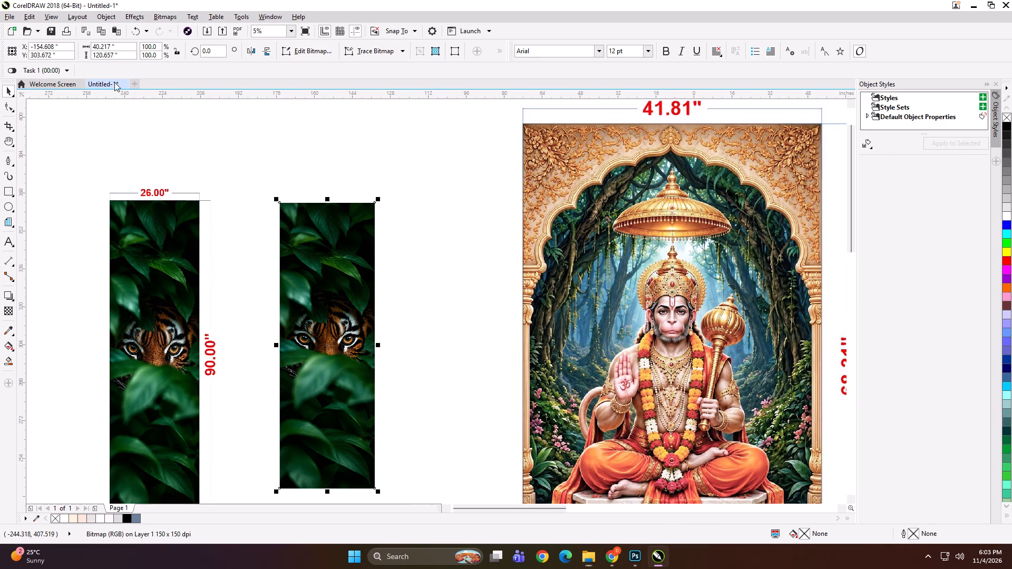
{"action": "left_click", "coordinate": [120, 43]}
{"action": "key", "text": "ctrl+a"}
{"action": "type", "text": "26"}
{"action": "key", "text": "Tab"}
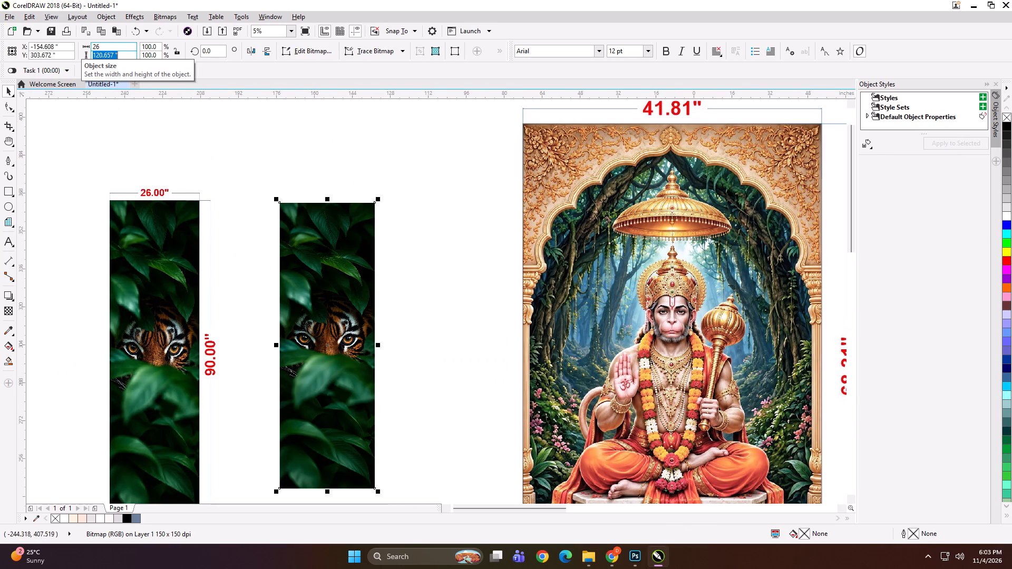
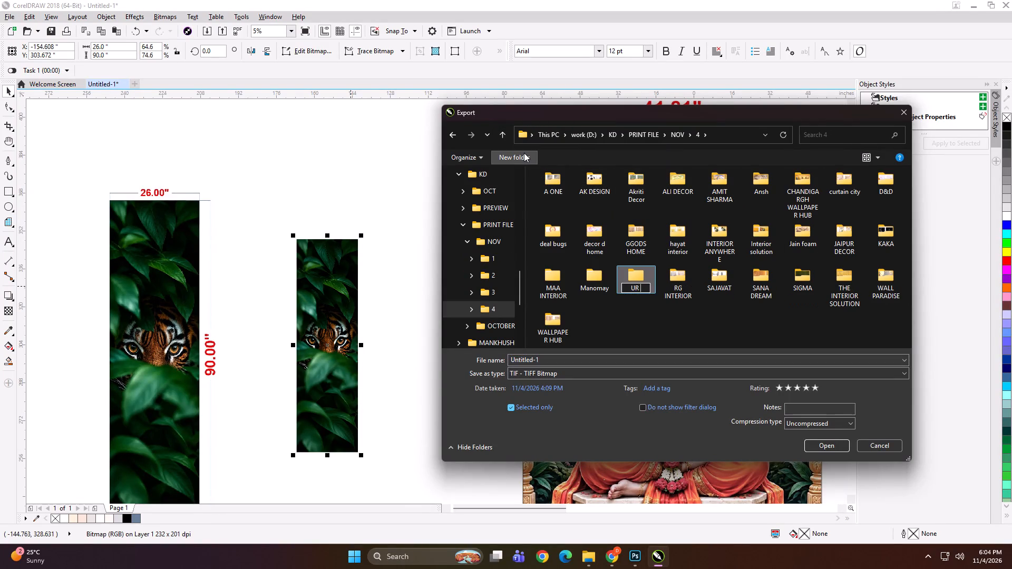
Create the UR HOME folder under PRINT FILE > NOV > 4 and export the selected tiger-and-leaves image there as an uncompressed TIFF.
{"action": "type", "text": "HOME"}
{"action": "key", "text": "Return"}
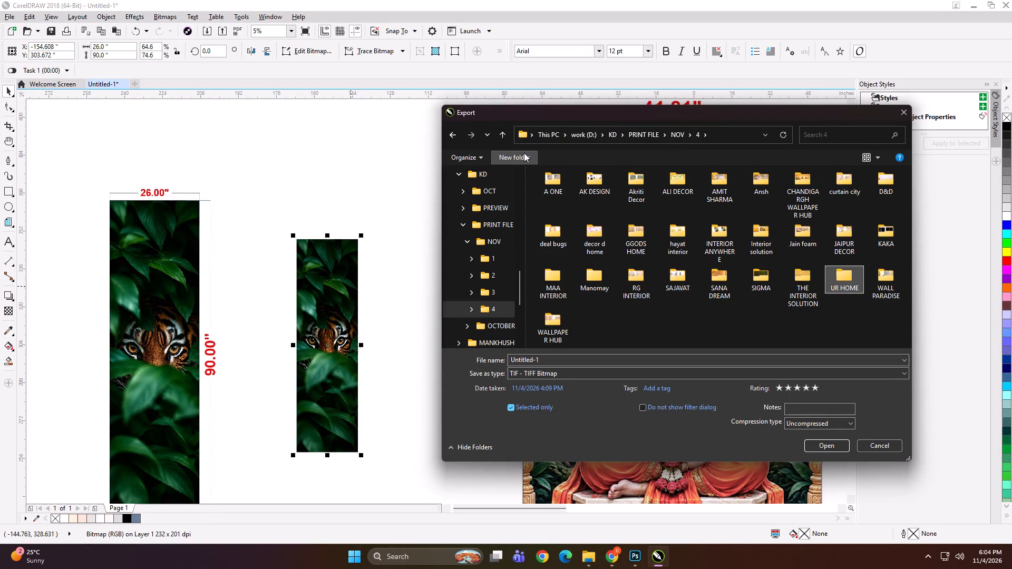
{"action": "double_click", "coordinate": [842, 278]}
{"action": "left_click", "coordinate": [573, 358]}
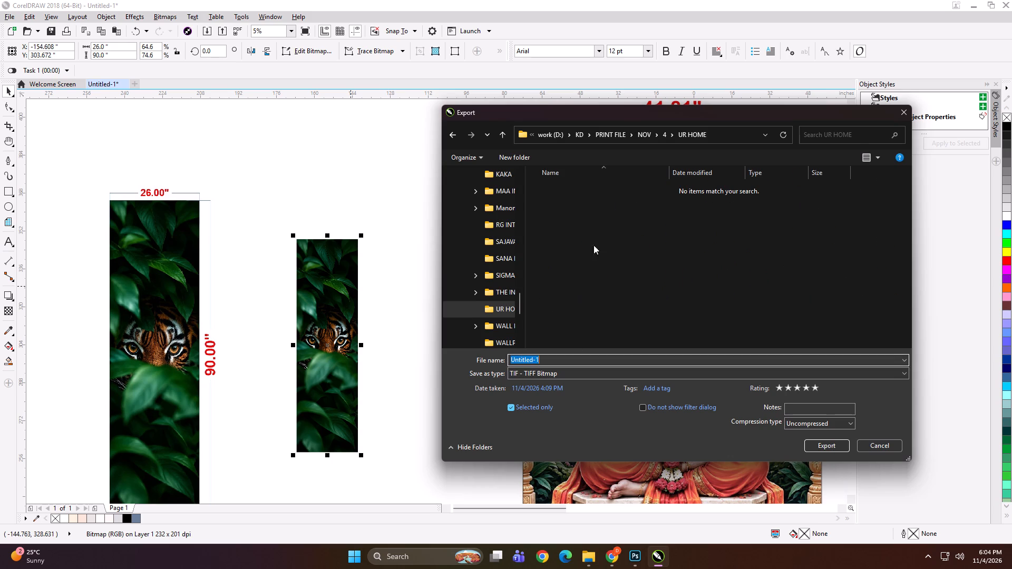
{"action": "key", "text": "Return"}
{"action": "key", "text": "Return"}
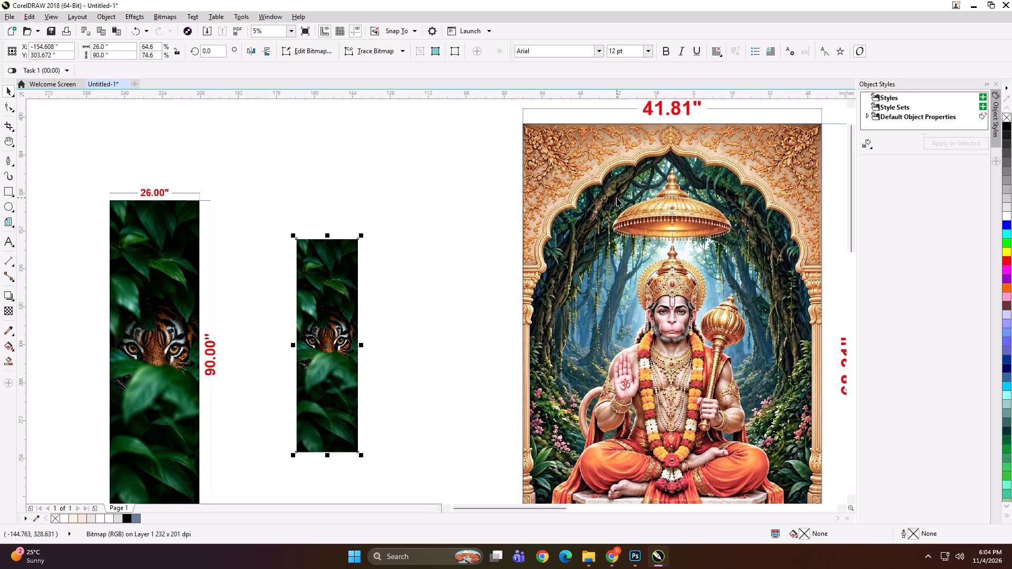
Enlarge the undimensioned tiger-and-leaves image to about the dimensioned panel's height and place it just beside that panel.
{"action": "scroll", "coordinate": [464, 234], "scroll_direction": "down", "scroll_amount": 1}
{"action": "left_click_drag", "start_coordinate": [416, 348], "coordinate": [419, 352], "text": "shift"}
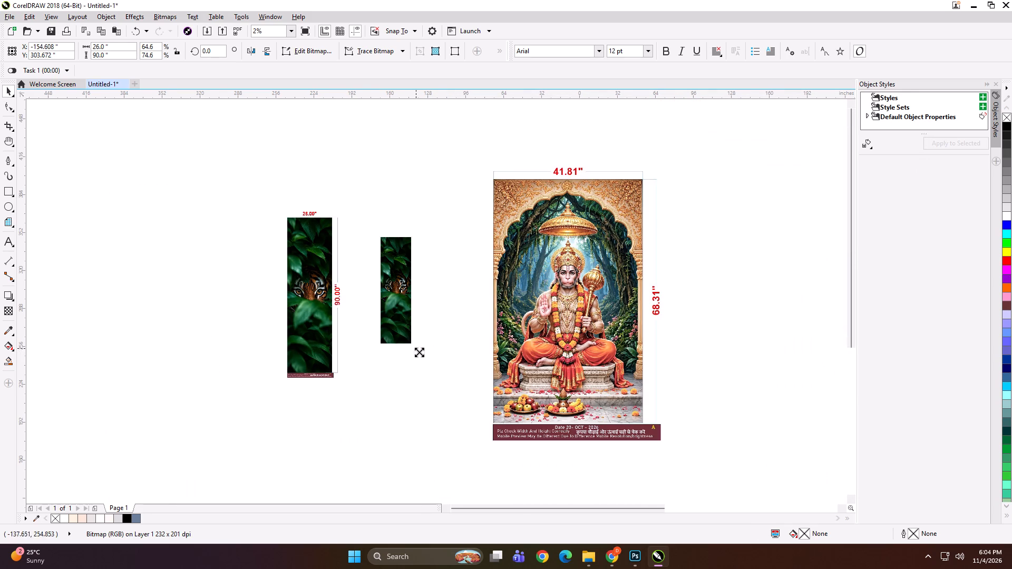
{"action": "left_click_drag", "start_coordinate": [419, 352], "coordinate": [431, 377], "text": "shift"}
{"action": "left_click", "coordinate": [396, 272]}
{"action": "left_click_drag", "start_coordinate": [375, 280], "coordinate": [363, 286]}
Group the dimensioned tiger panel with the image beside it and shrink the group to about 1.71 by 2.38 inches.
{"action": "left_click", "coordinate": [350, 284], "text": "shift"}
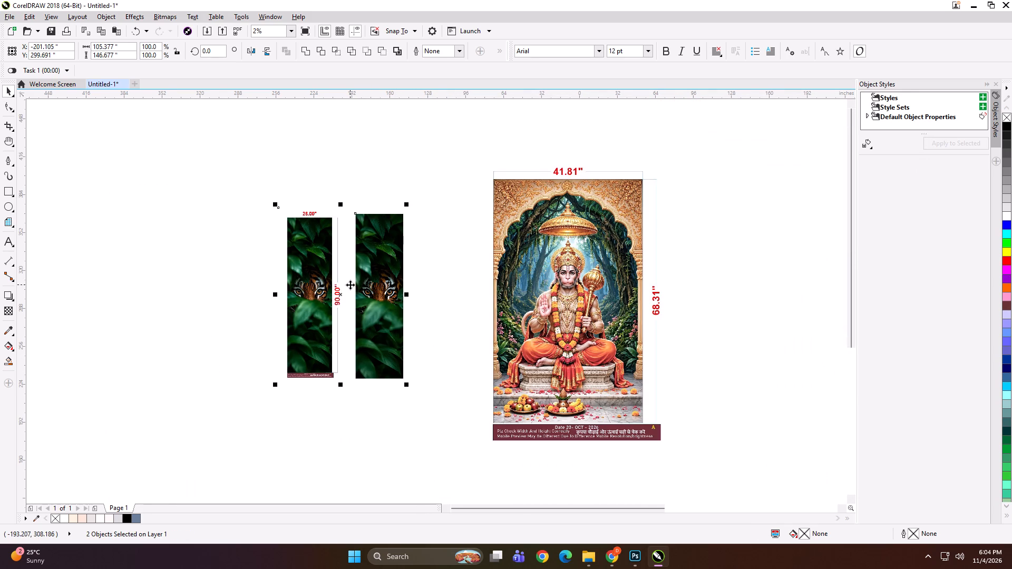
{"action": "key", "text": "ctrl+g"}
{"action": "left_click_drag", "start_coordinate": [406, 385], "coordinate": [364, 344], "text": "shift"}
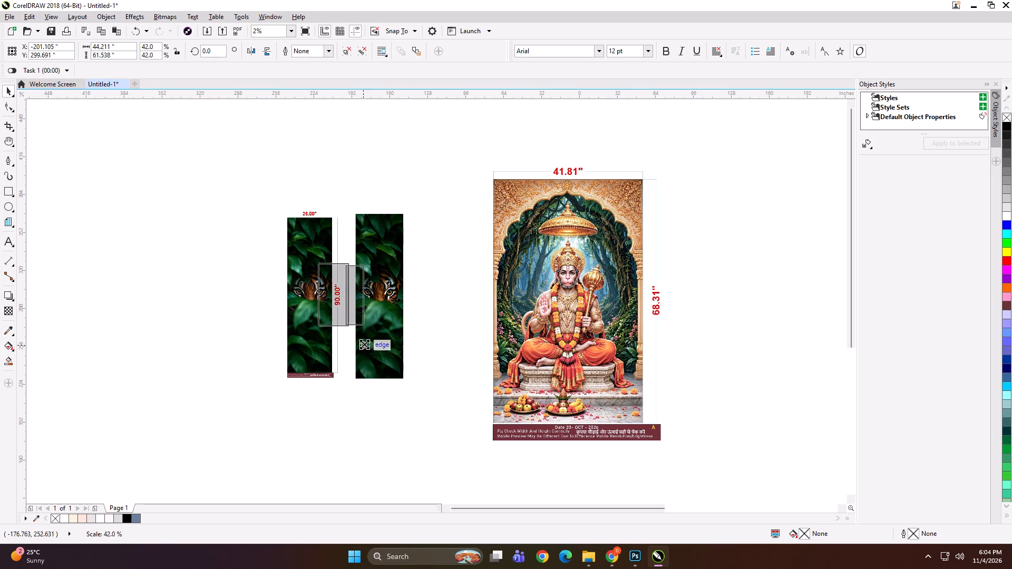
{"action": "left_click_drag", "start_coordinate": [364, 344], "coordinate": [344, 303], "text": "shift"}
Export the shrunken tiger panel group under the file name DGH.
{"action": "scroll", "coordinate": [340, 291], "scroll_direction": "up", "scroll_amount": 5}
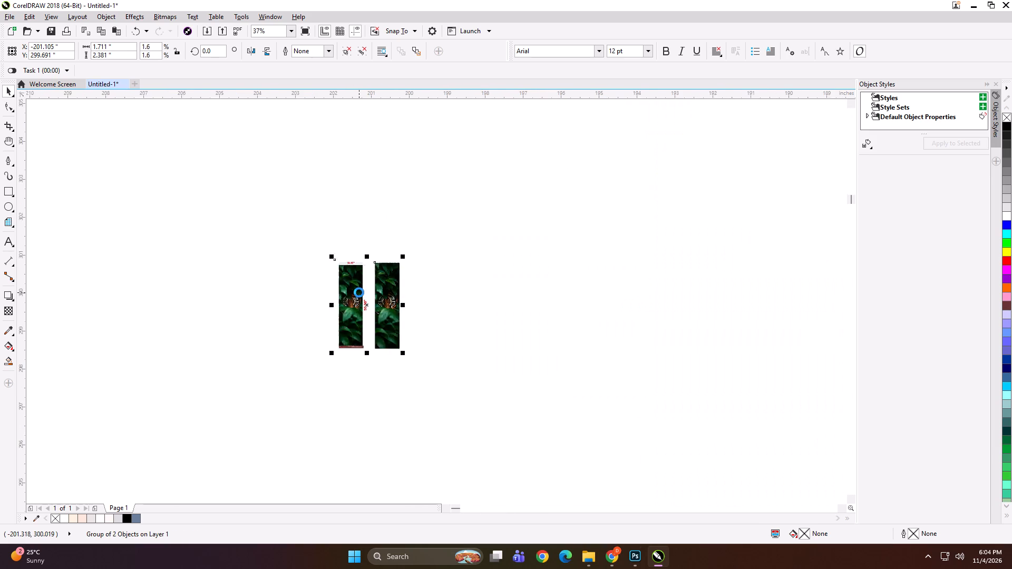
{"action": "scroll", "coordinate": [359, 292], "scroll_direction": "up", "scroll_amount": 1}
{"action": "key", "text": "ctrl+e"}
{"action": "type", "text": "DGH"}
{"action": "key", "text": "Return"}
{"action": "key", "text": "Return"}
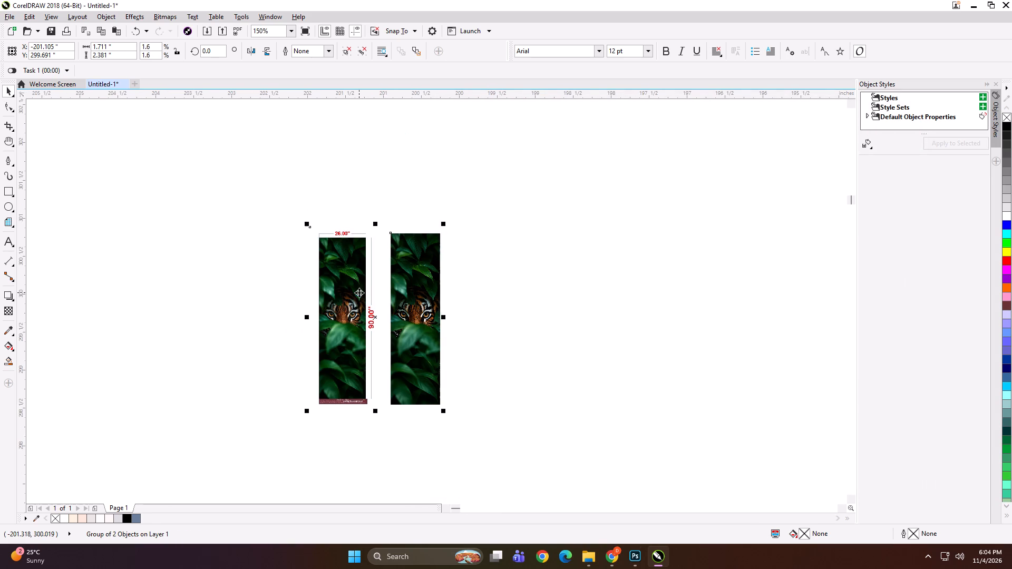
Delete the exported tiger panel group from the page.
{"action": "key", "text": "Delete"}
{"action": "key", "text": "F4"}
{"action": "left_click", "coordinate": [359, 292]}
{"action": "scroll", "coordinate": [474, 281], "scroll_direction": "down", "scroll_amount": 2}
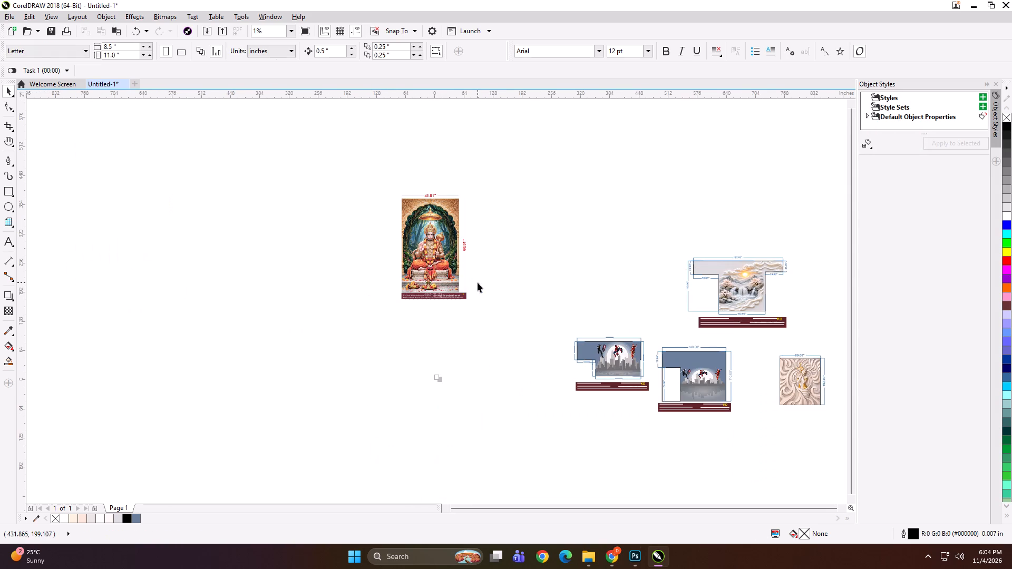
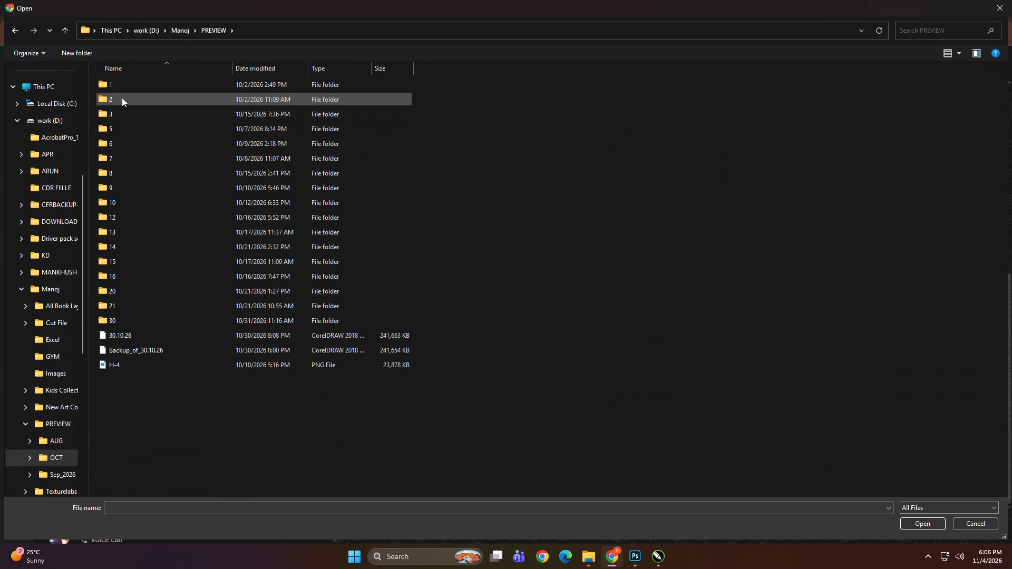
Open folder 5 inside the OCT preview folder and look through its design thumbnails for the file to attach.
{"action": "double_click", "coordinate": [123, 129]}
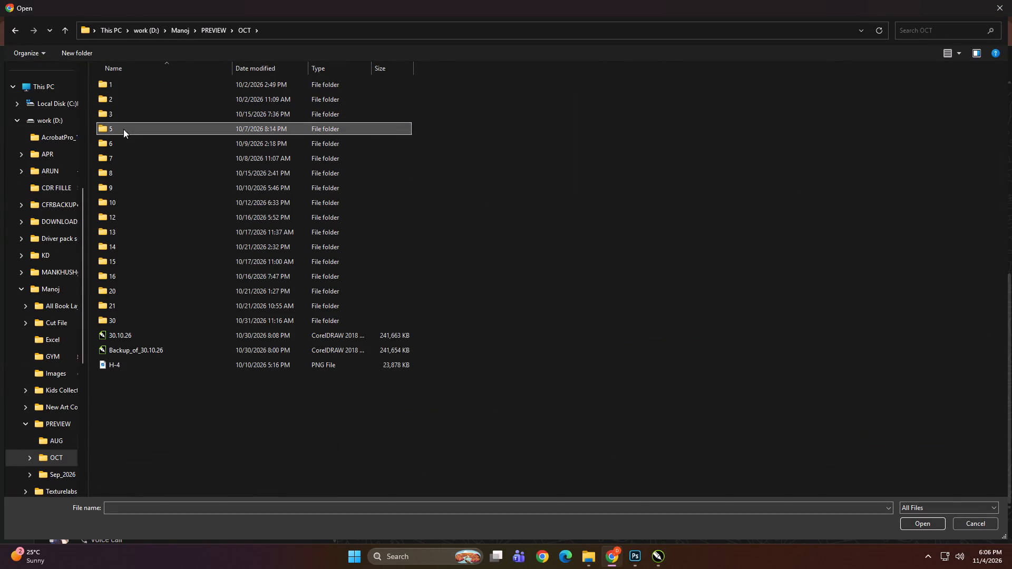
{"action": "scroll", "coordinate": [686, 330], "scroll_direction": "down", "scroll_amount": 1}
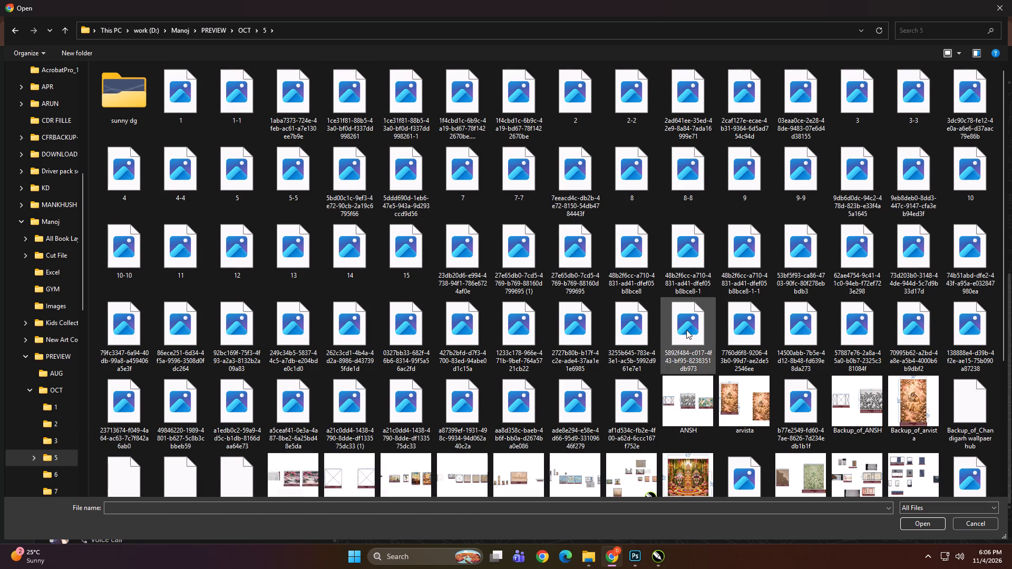
{"action": "scroll", "coordinate": [686, 330], "scroll_direction": "down", "scroll_amount": 1}
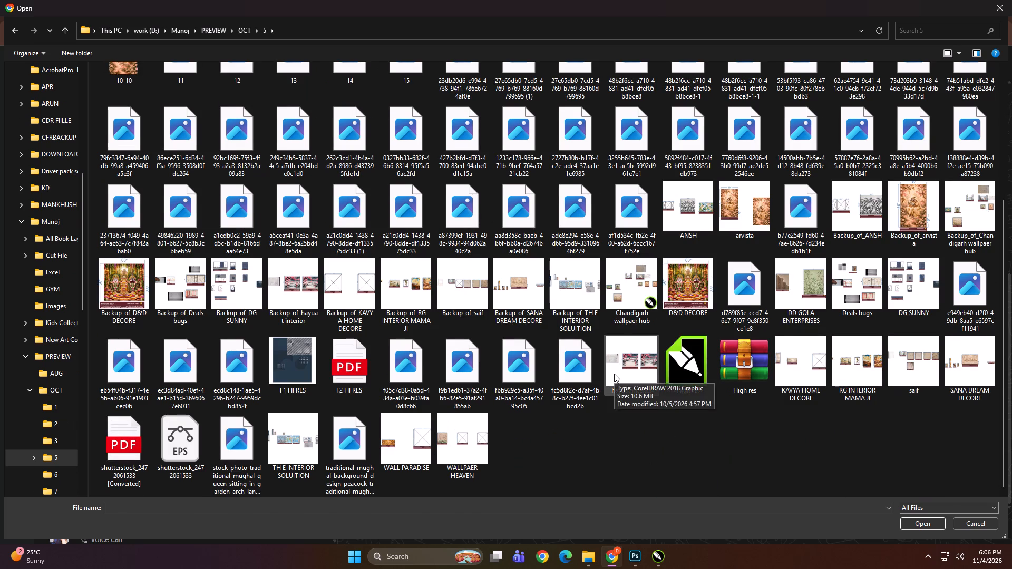
{"action": "scroll", "coordinate": [614, 374], "scroll_direction": "up", "scroll_amount": 5}
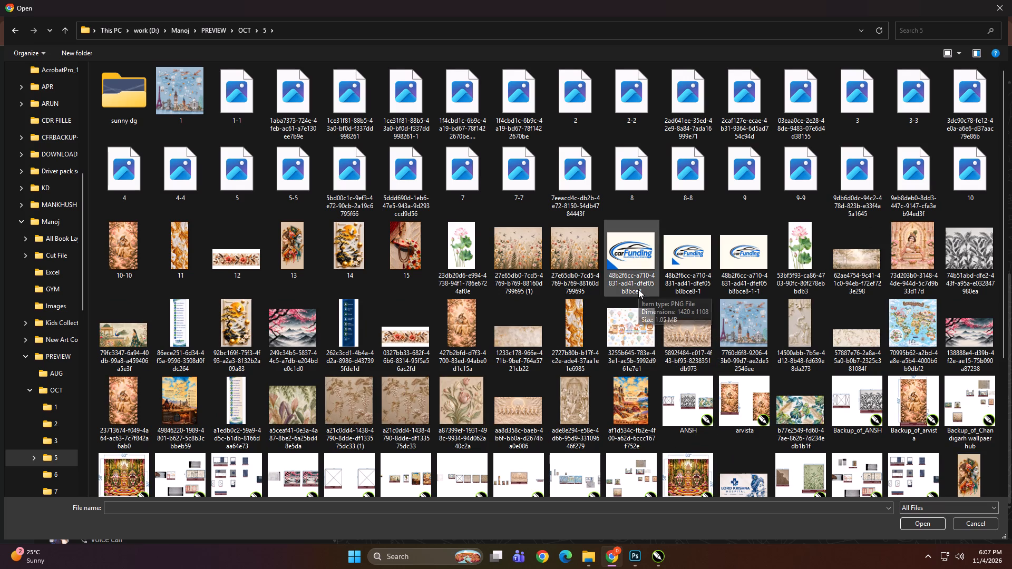
{"action": "scroll", "coordinate": [638, 289], "scroll_direction": "down", "scroll_amount": 2}
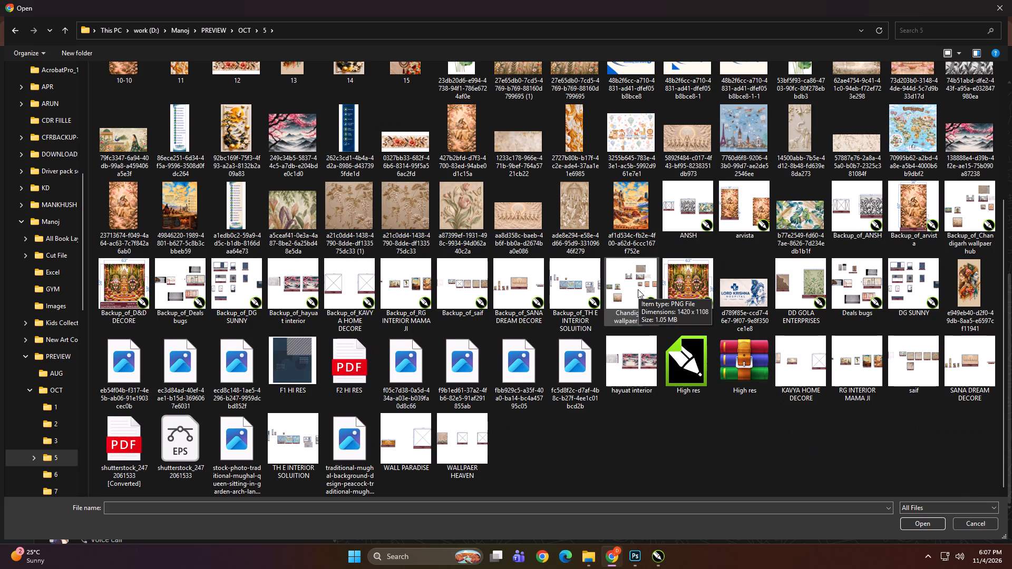
{"action": "scroll", "coordinate": [638, 289], "scroll_direction": "up", "scroll_amount": 3}
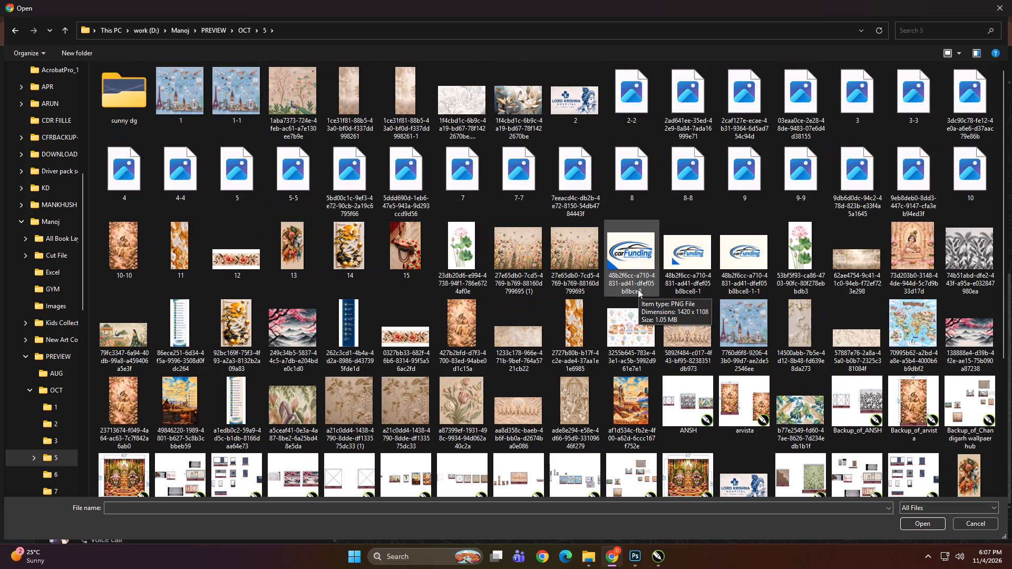
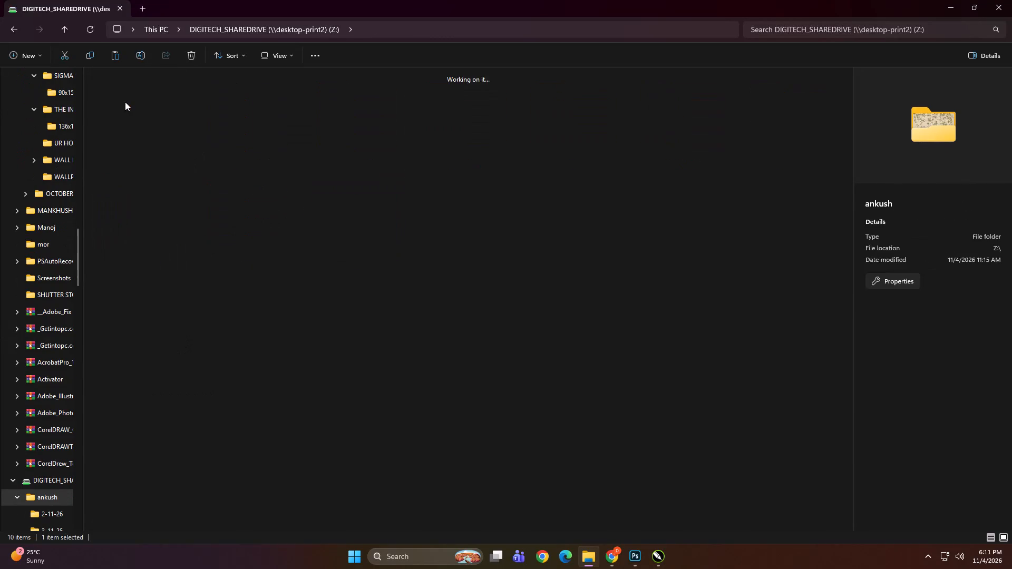
Open the 4-11-25 folder inside ankush and place its first image, 0a59e37c-9b13-4b72-8793-af337d131617, on the CorelDRAW canvas beside the dimensioned preview layout.
{"action": "double_click", "coordinate": [491, 155]}
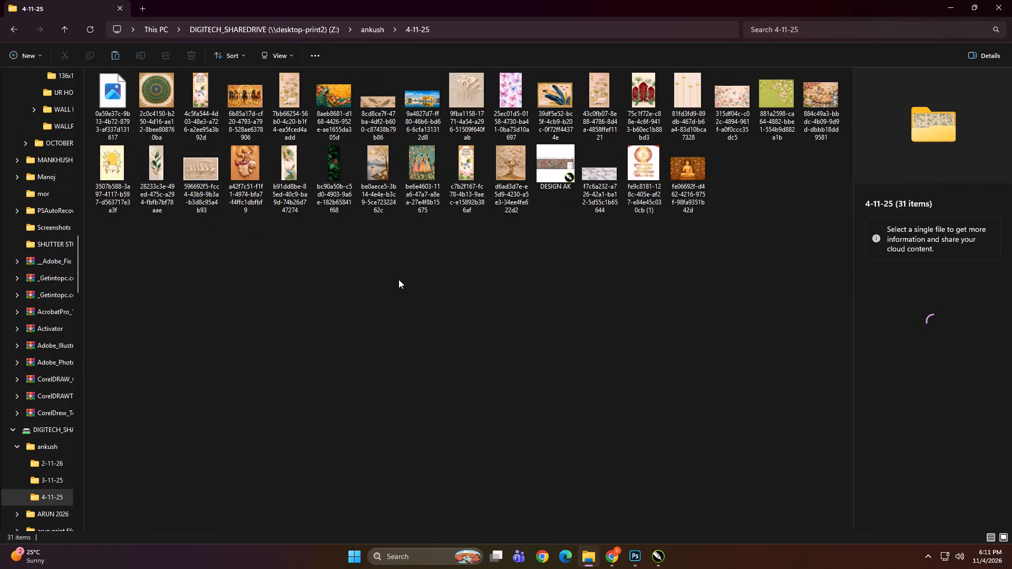
{"action": "scroll", "coordinate": [398, 279], "scroll_direction": "up", "scroll_amount": 6, "text": "ctrl"}
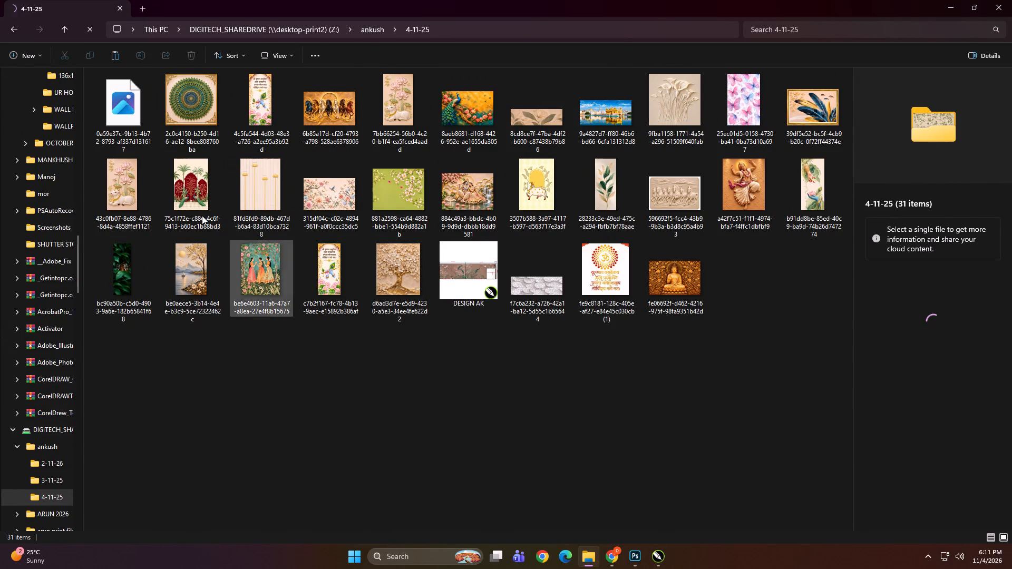
{"action": "left_click", "coordinate": [123, 106]}
{"action": "left_click_drag", "start_coordinate": [120, 90], "coordinate": [654, 558]}
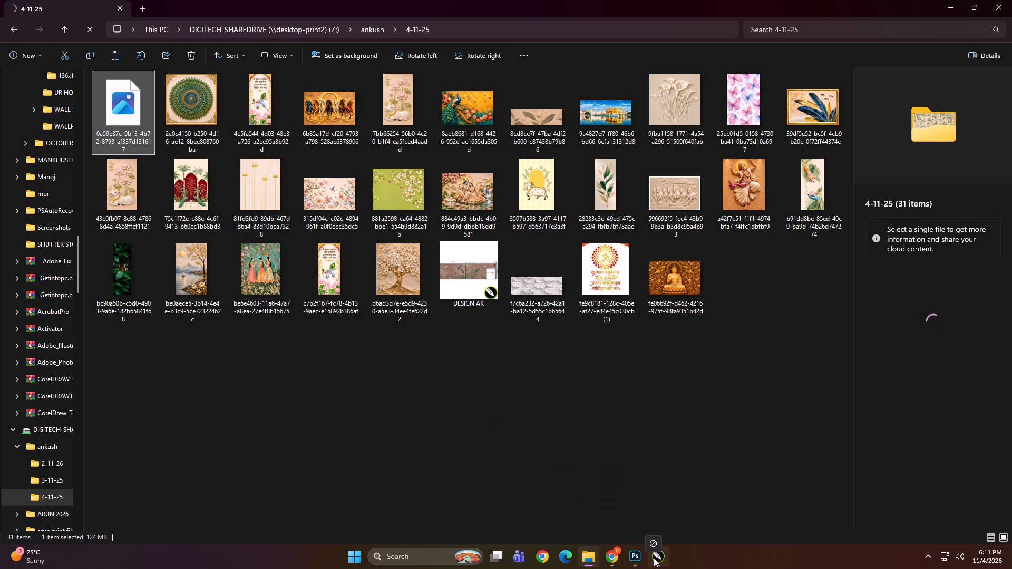
{"action": "left_click_drag", "start_coordinate": [654, 558], "coordinate": [428, 272]}
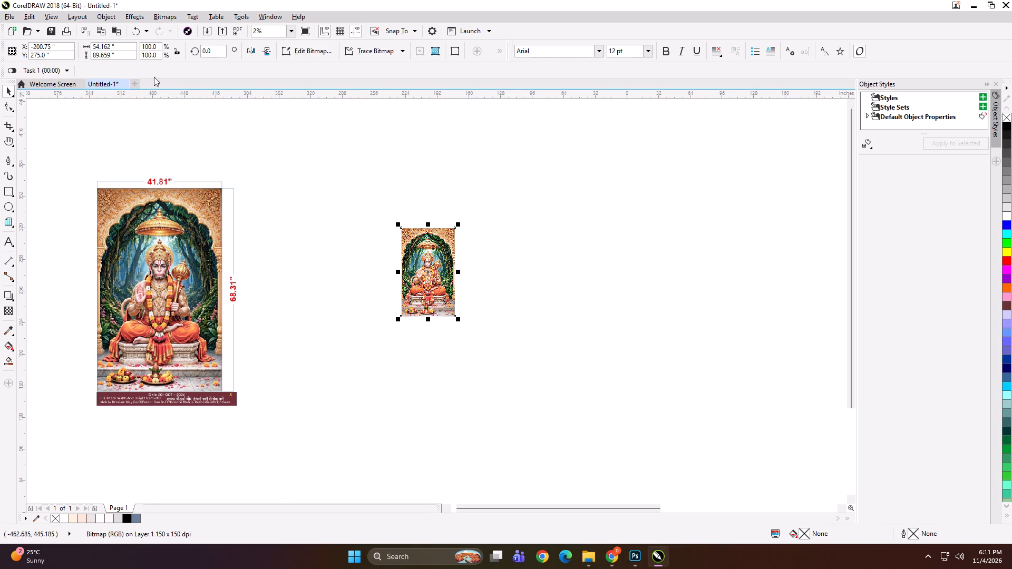
Resize the placed image to 41.81 inches wide by 68.31 inches high, keeping it at its current position.
{"action": "left_click", "coordinate": [119, 46]}
{"action": "key", "text": "ctrl+a"}
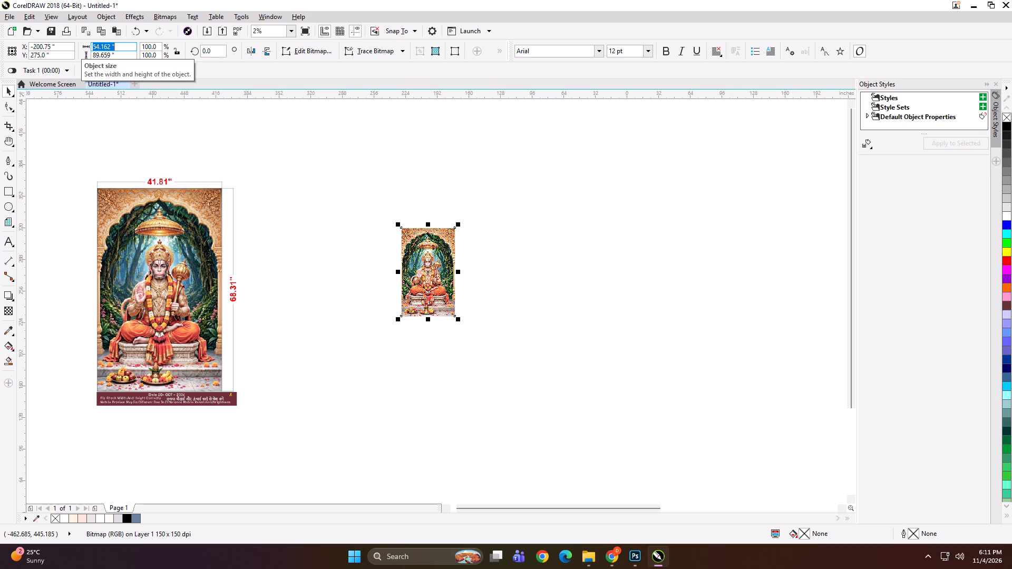
{"action": "type", "text": "41.1"}
{"action": "key", "text": "BackSpace"}
{"action": "type", "text": "81"}
{"action": "key", "text": "Tab"}
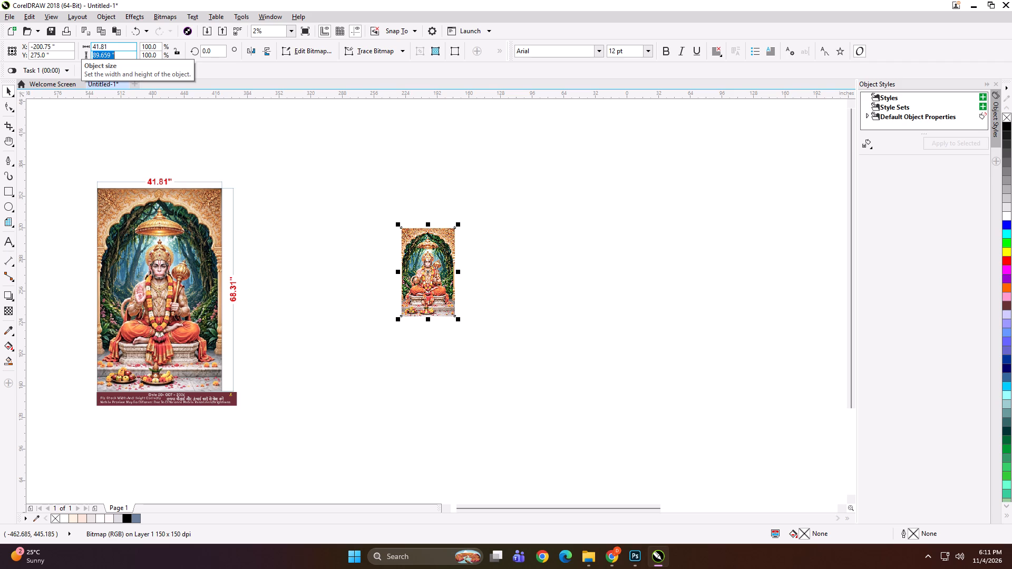
{"action": "type", "text": "8.31"}
{"action": "key", "text": "Return"}
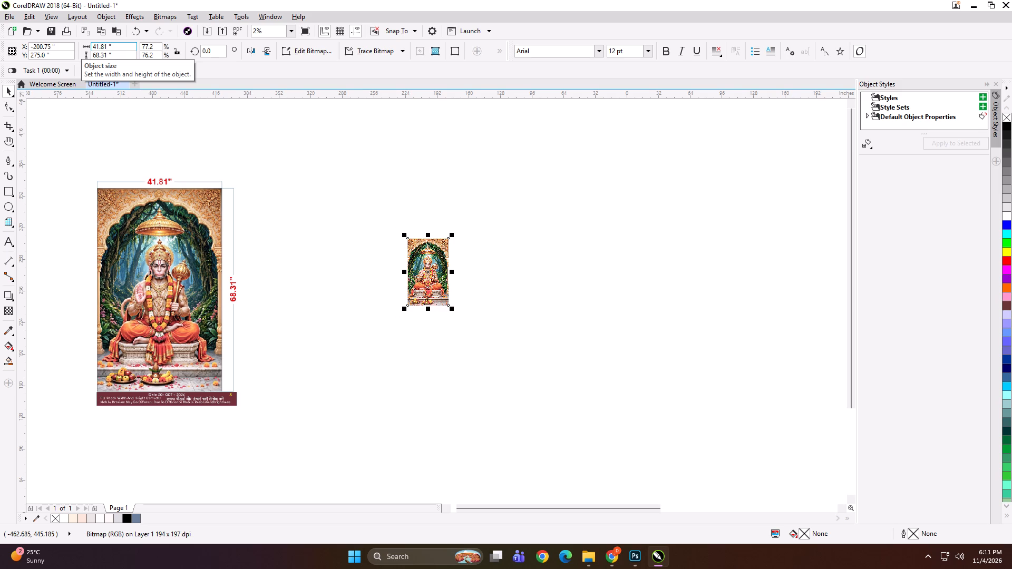
{"action": "left_click", "coordinate": [489, 187]}
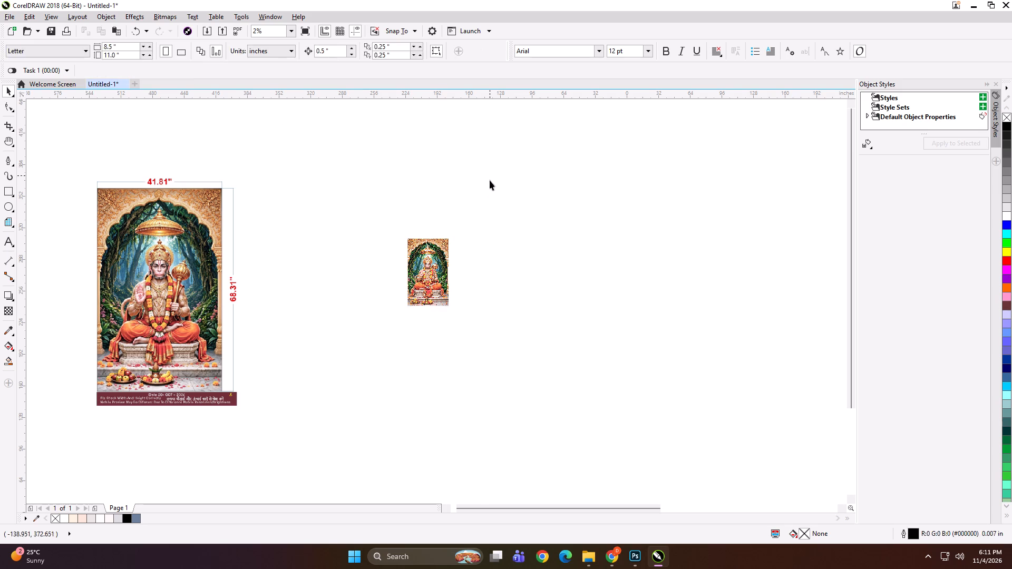
{"action": "left_click_drag", "start_coordinate": [434, 291], "coordinate": [351, 387]}
{"action": "key", "text": "ctrl+z"}
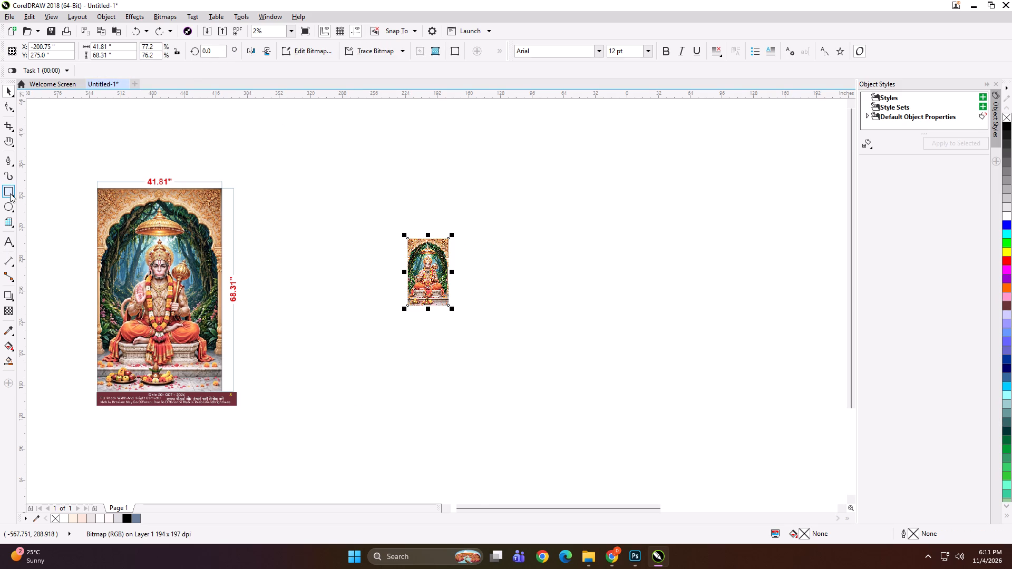
Create a rectangle exactly matching the resized image's bounds and select it together with the image.
{"action": "double_click", "coordinate": [10, 193], "text": "shift"}
{"action": "key", "text": "shift+space"}
{"action": "left_click_drag", "start_coordinate": [488, 217], "coordinate": [399, 340]}
{"action": "left_click_drag", "start_coordinate": [392, 342], "coordinate": [386, 343]}
{"action": "left_click_drag", "start_coordinate": [486, 196], "coordinate": [357, 342]}
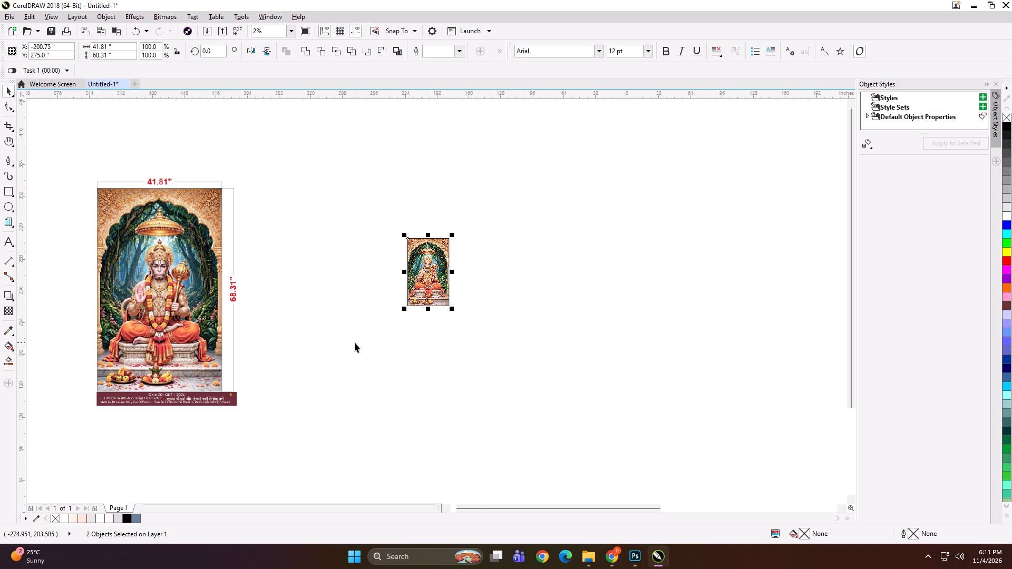
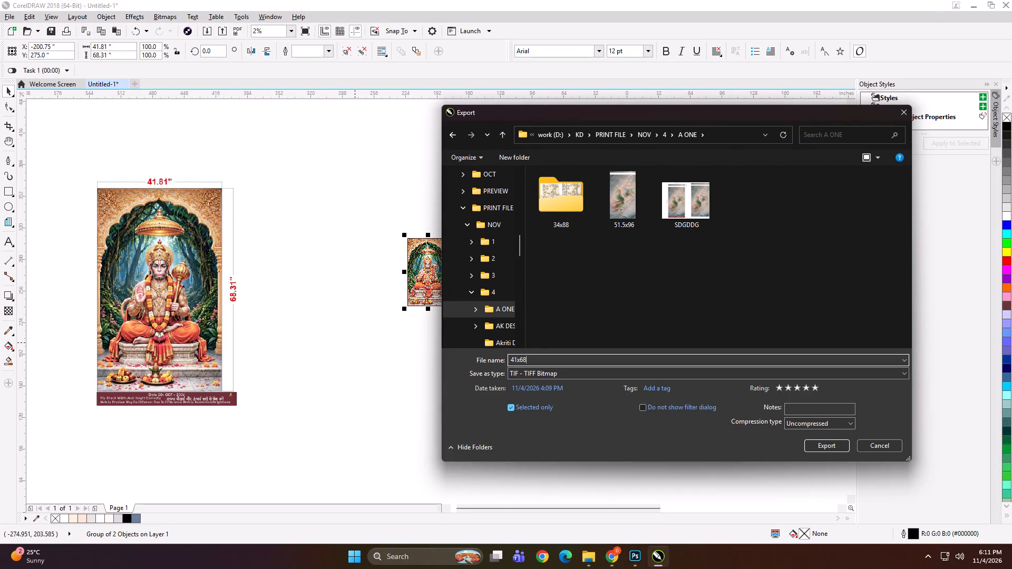
Export only the selected artwork as an uncompressed TIFF named 41x68 into the A ONE folder.
{"action": "key", "text": "space"}
{"action": "key", "text": "Return"}
{"action": "key", "text": "Return"}
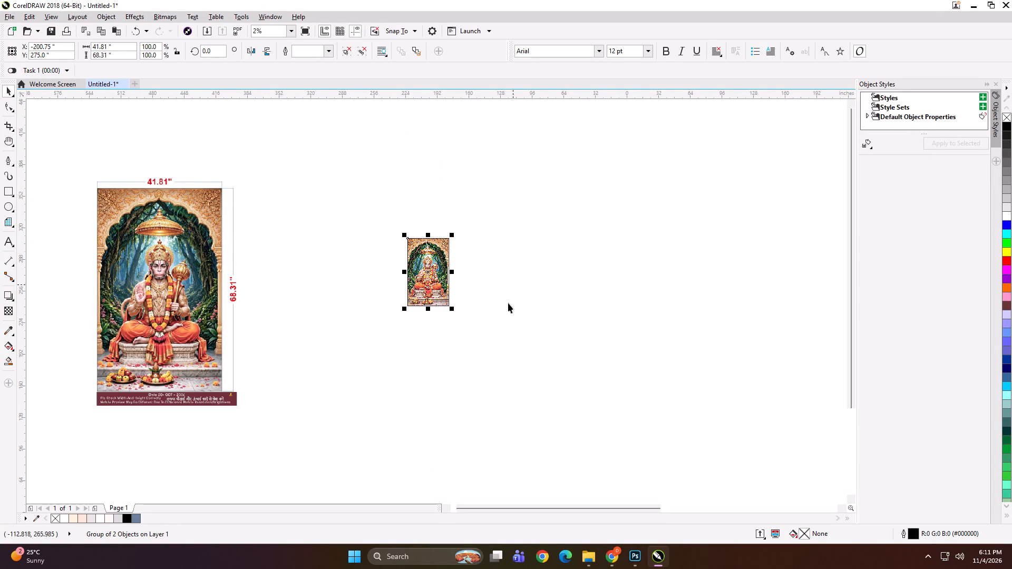
Enlarge the artwork to about 128 by 209 inches and group it side by side with the dimensioned 41.81 × 68.31 layout.
{"action": "left_click_drag", "start_coordinate": [452, 312], "coordinate": [508, 381], "text": "shift"}
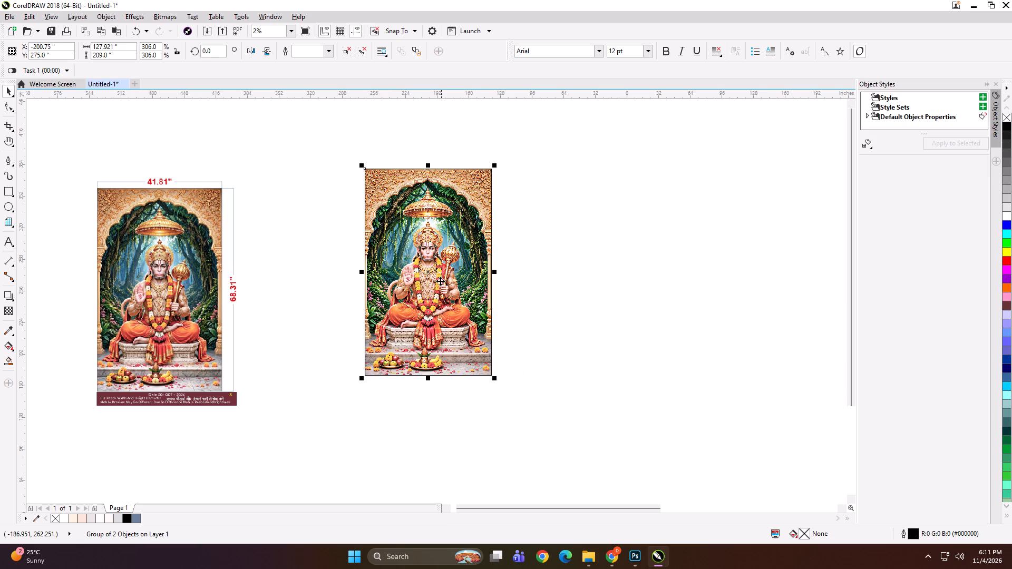
{"action": "left_click_drag", "start_coordinate": [437, 279], "coordinate": [337, 291]}
{"action": "left_click", "coordinate": [211, 268], "text": "shift"}
{"action": "key", "text": "ctrl+g"}
{"action": "left_click_drag", "start_coordinate": [186, 268], "coordinate": [360, 274]}
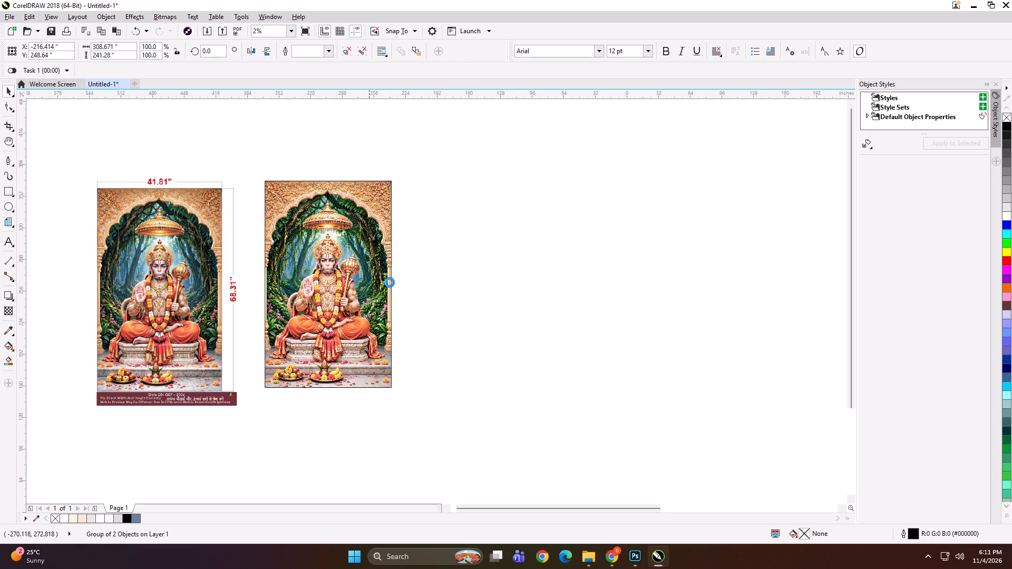
Scale the side-by-side comparison group down to about 3.33 by 2.60 inches.
{"action": "left_click_drag", "start_coordinate": [571, 419], "coordinate": [424, 319], "text": "shift"}
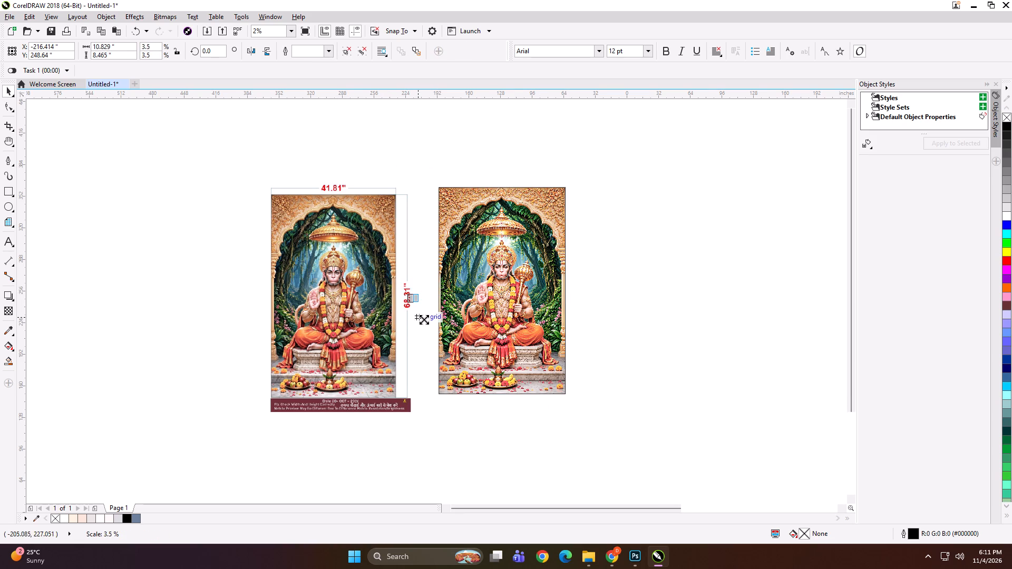
{"action": "left_click_drag", "start_coordinate": [424, 319], "coordinate": [425, 318], "text": "shift"}
{"action": "scroll", "coordinate": [412, 301], "scroll_direction": "up", "scroll_amount": 5}
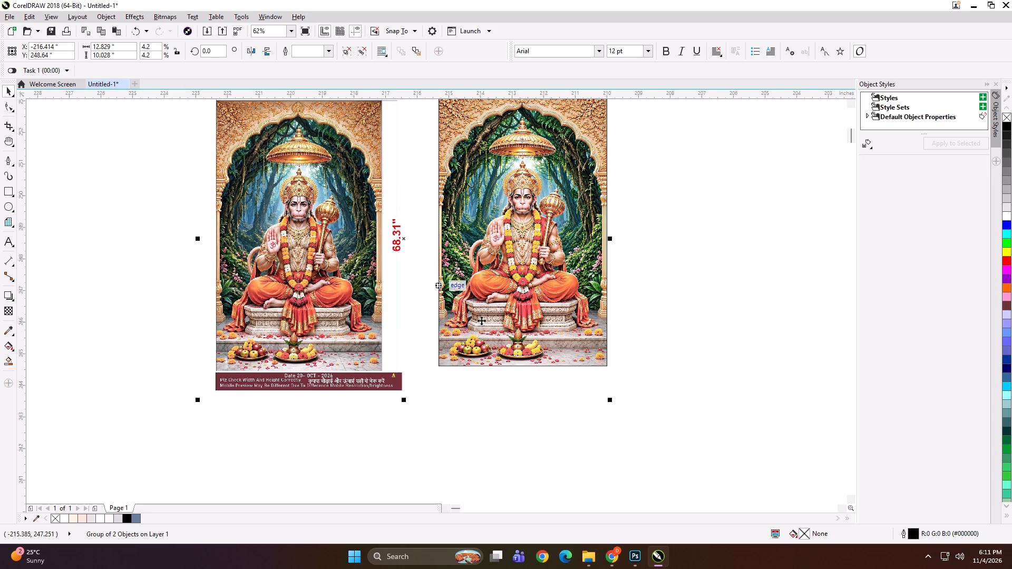
{"action": "left_click_drag", "start_coordinate": [610, 399], "coordinate": [464, 293], "text": "shift"}
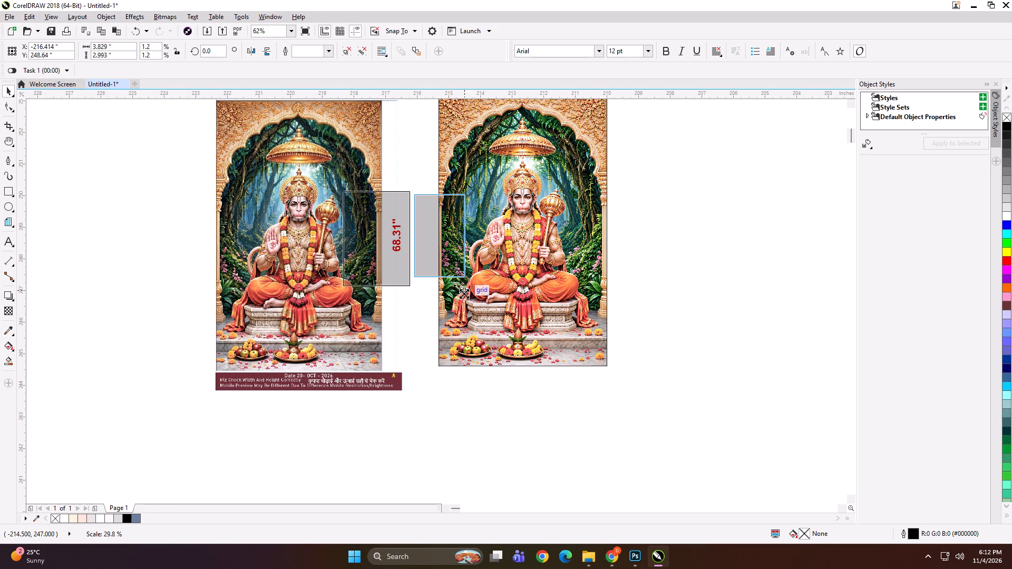
{"action": "left_click_drag", "start_coordinate": [464, 293], "coordinate": [460, 291], "text": "shift"}
Export the reduced comparison group as a preview file named DSGH.
{"action": "key", "text": "ctrl+e"}
{"action": "type", "text": "DSGH"}
{"action": "key", "text": "Return"}
{"action": "key", "text": "Return"}
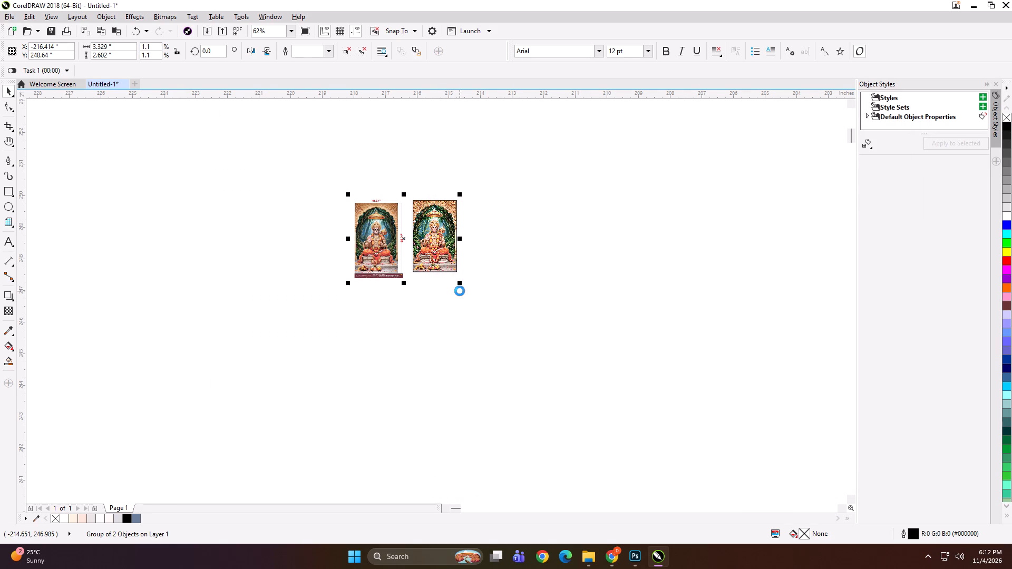
Delete the exported comparison group from the canvas and bring the remaining layouts into view.
{"action": "key", "text": "Delete"}
{"action": "key", "text": "F4"}
{"action": "scroll", "coordinate": [476, 251], "scroll_direction": "down", "scroll_amount": 3}
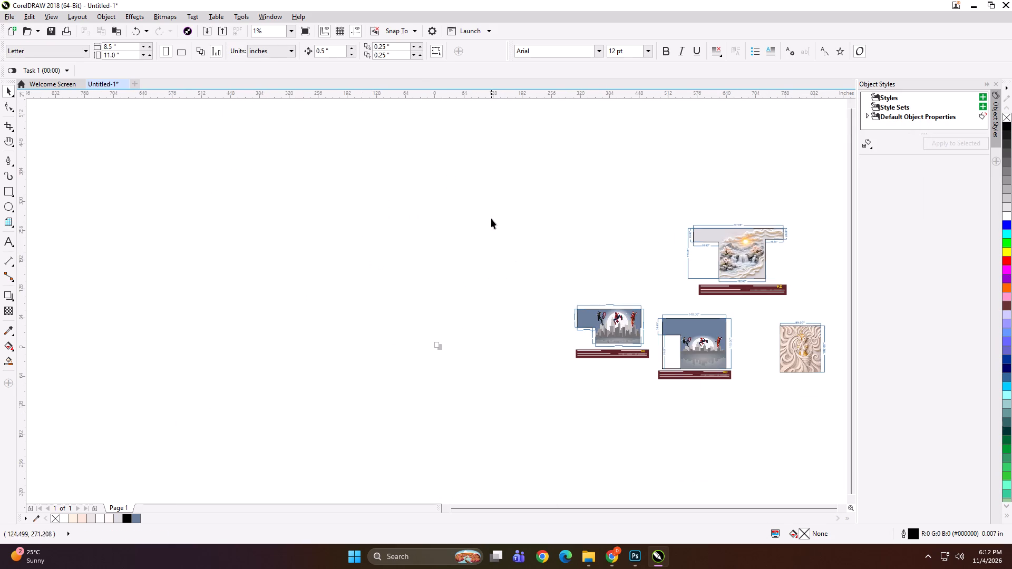
{"action": "left_click", "coordinate": [491, 219]}
Switch to File Explorer and examine the A ONE folder under Print > NOV > 4 on DIGITECH_SHAREDRIVE.
{"action": "left_click", "coordinate": [595, 550]}
{"action": "left_click", "coordinate": [476, 376]}
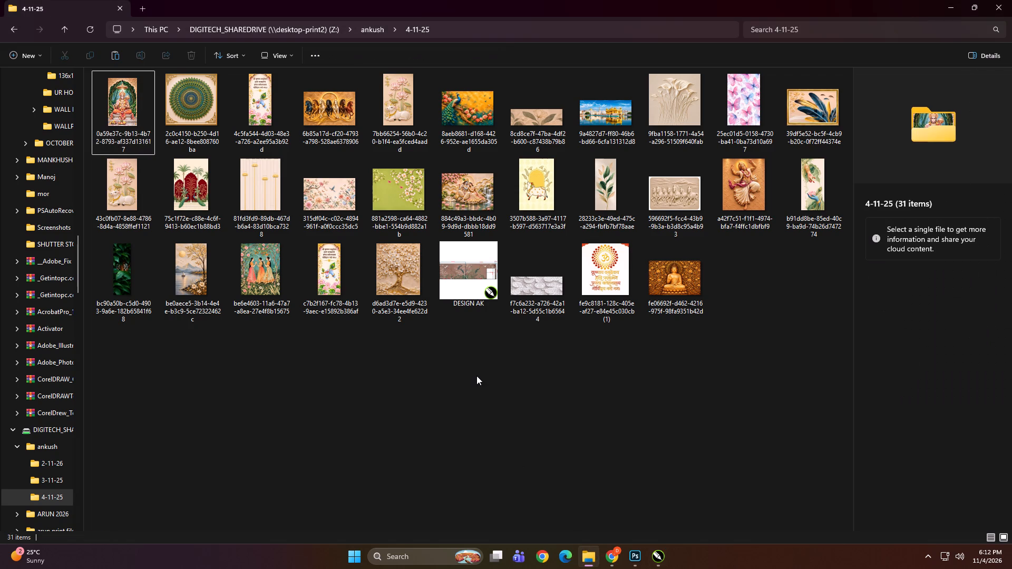
{"action": "left_click", "coordinate": [417, 367]}
{"action": "key", "text": "BackSpace"}
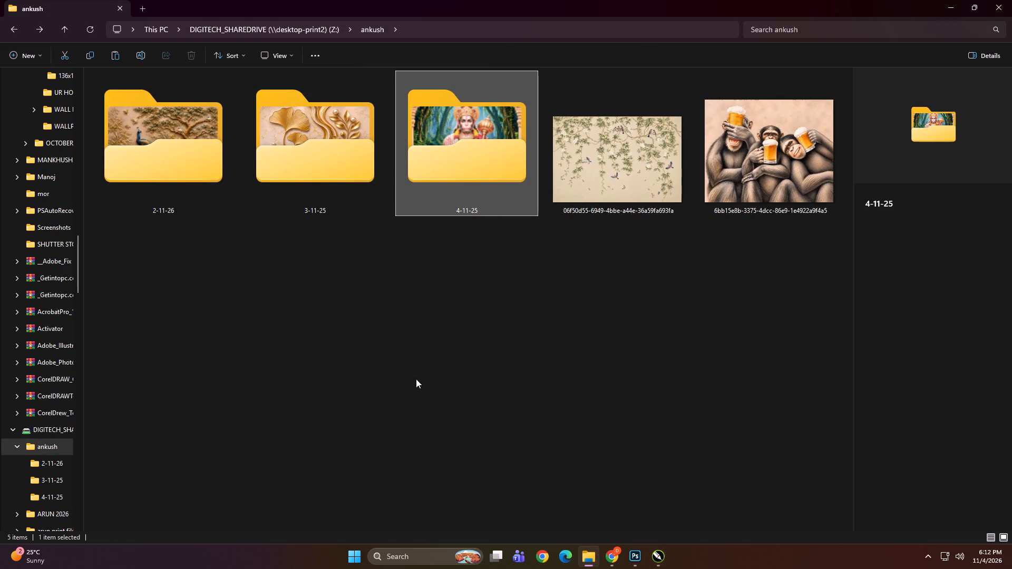
{"action": "key", "text": "BackSpace"}
{"action": "double_click", "coordinate": [221, 230]}
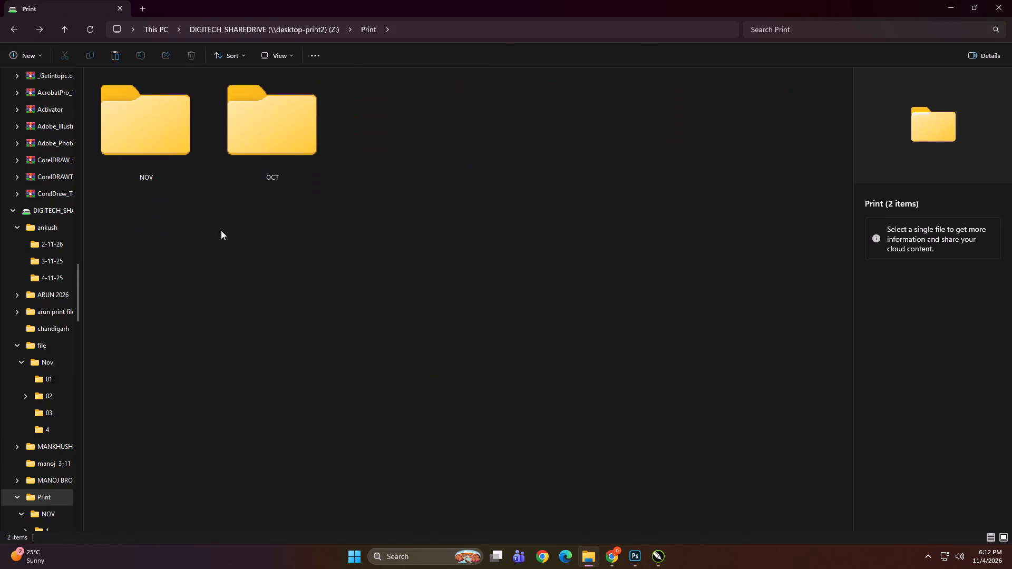
{"action": "double_click", "coordinate": [148, 132]}
{"action": "double_click", "coordinate": [580, 156]}
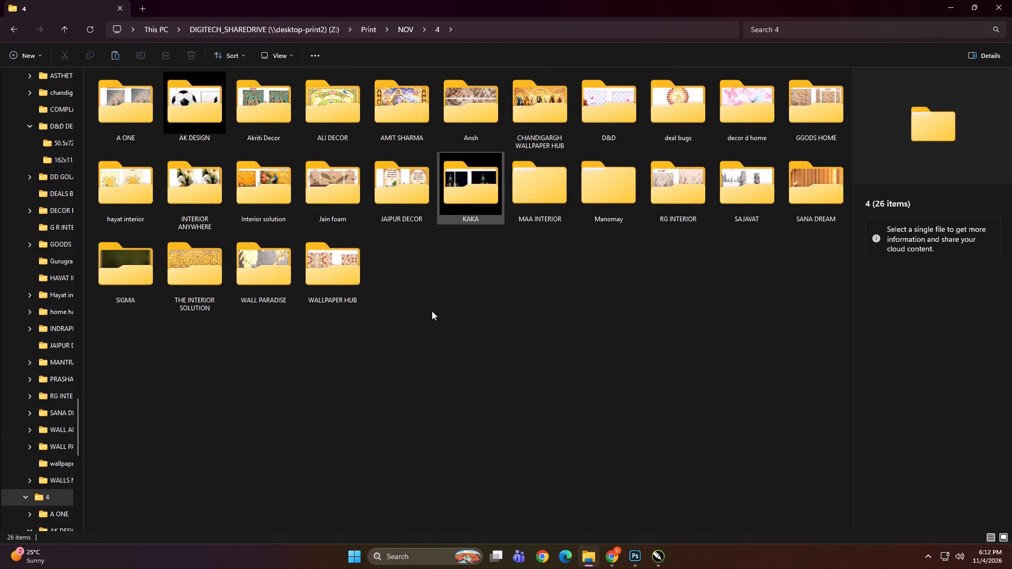
{"action": "scroll", "coordinate": [436, 315], "scroll_direction": "up", "scroll_amount": 4, "text": "ctrl"}
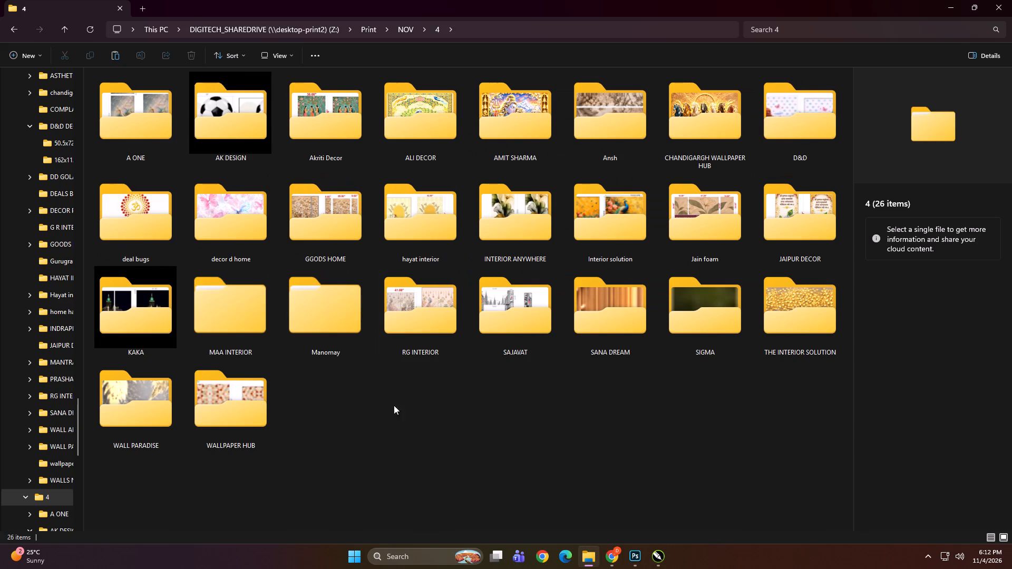
{"action": "double_click", "coordinate": [126, 132]}
{"action": "scroll", "coordinate": [148, 138], "scroll_direction": "up", "scroll_amount": 20, "text": "ctrl"}
{"action": "scroll", "coordinate": [148, 138], "scroll_direction": "up", "scroll_amount": 14, "text": "ctrl"}
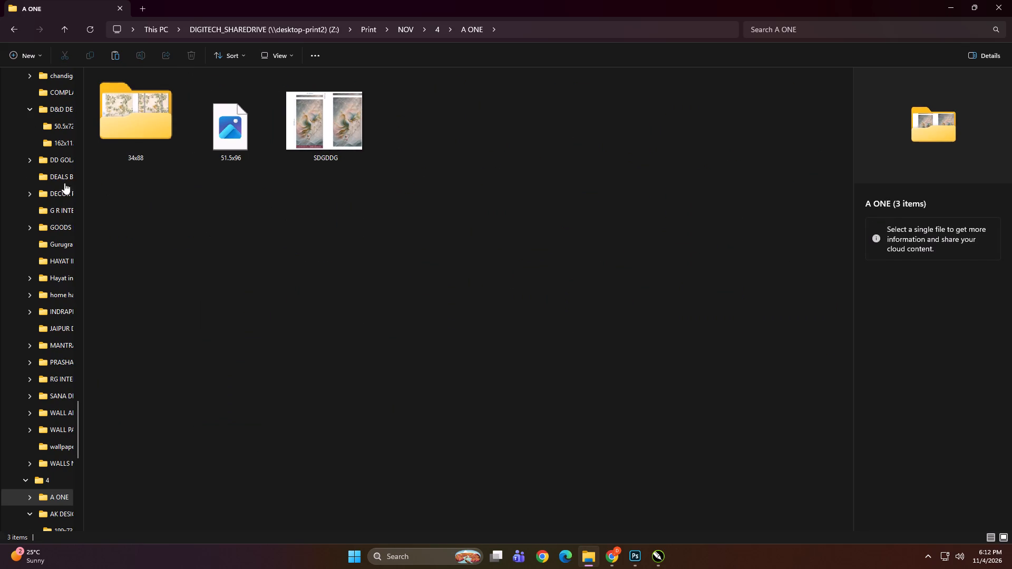
{"action": "scroll", "coordinate": [37, 277], "scroll_direction": "up", "scroll_amount": 11}
Copy the 41x68 and DSGH files from KD > PRINT FILE > NOV > 4 > A ONE on the work (D:) drive.
{"action": "left_click", "coordinate": [54, 336]}
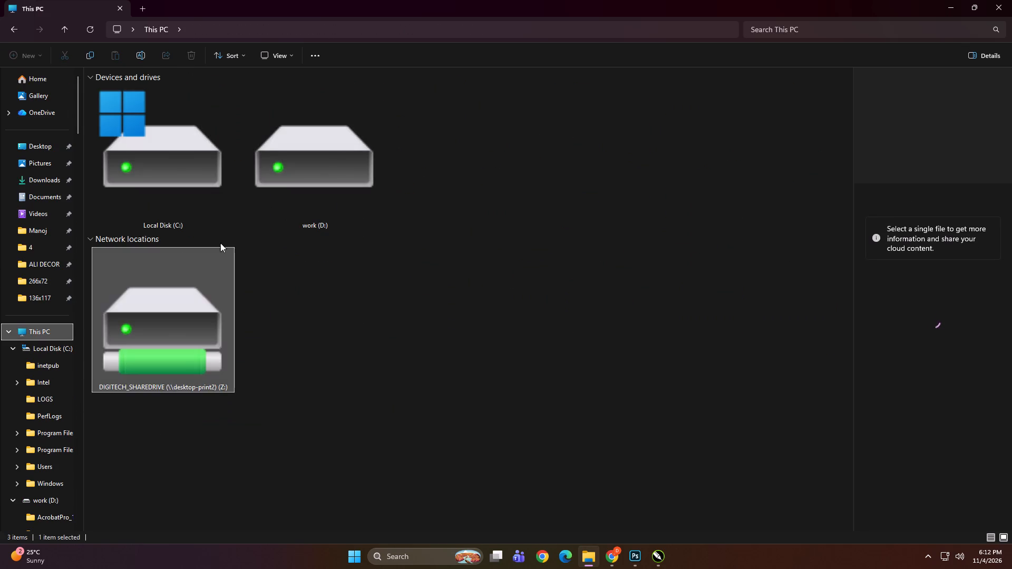
{"action": "double_click", "coordinate": [299, 192]}
{"action": "double_click", "coordinate": [297, 252]}
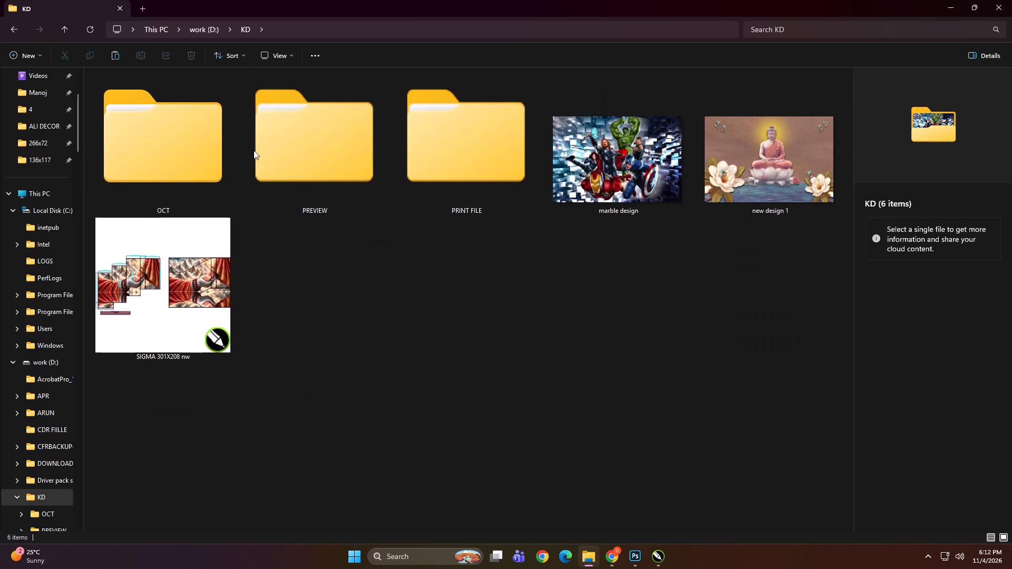
{"action": "double_click", "coordinate": [450, 148]}
{"action": "double_click", "coordinate": [177, 138]}
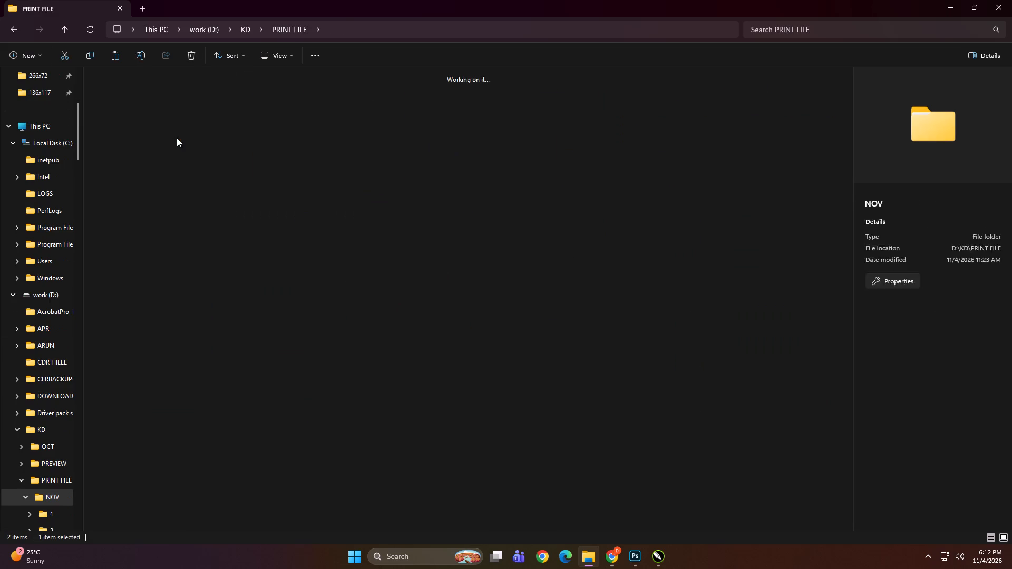
{"action": "double_click", "coordinate": [573, 142]}
{"action": "double_click", "coordinate": [127, 115]}
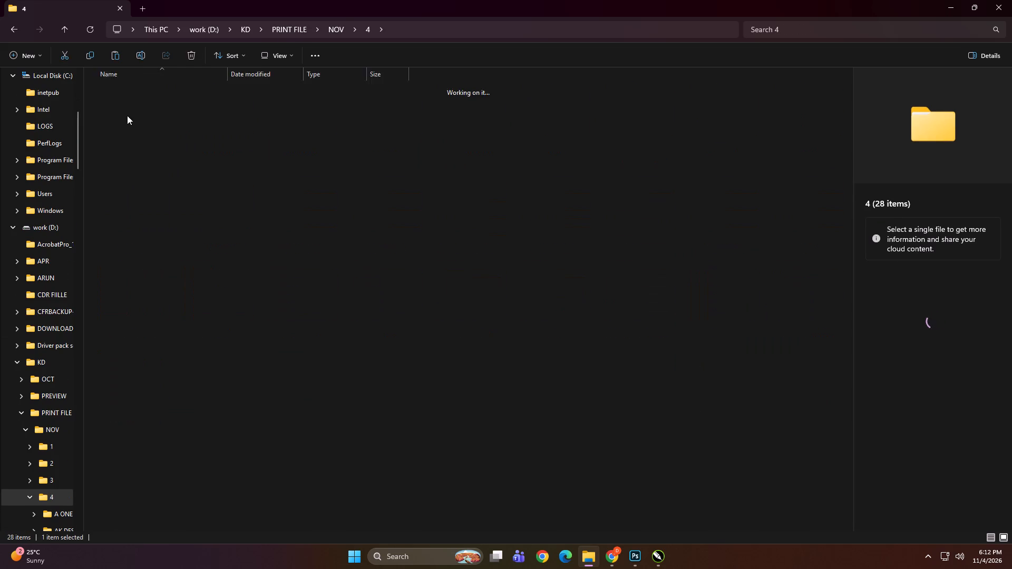
{"action": "scroll", "coordinate": [217, 210], "scroll_direction": "up", "scroll_amount": 5, "text": "ctrl"}
{"action": "right_click", "coordinate": [261, 221]}
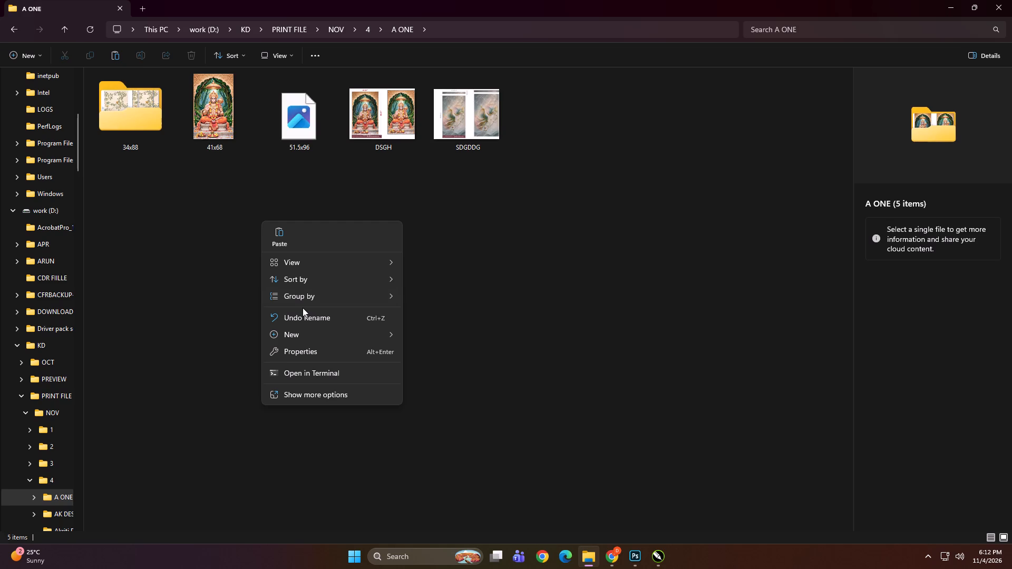
{"action": "left_click", "coordinate": [223, 240]}
{"action": "left_click", "coordinate": [223, 107]}
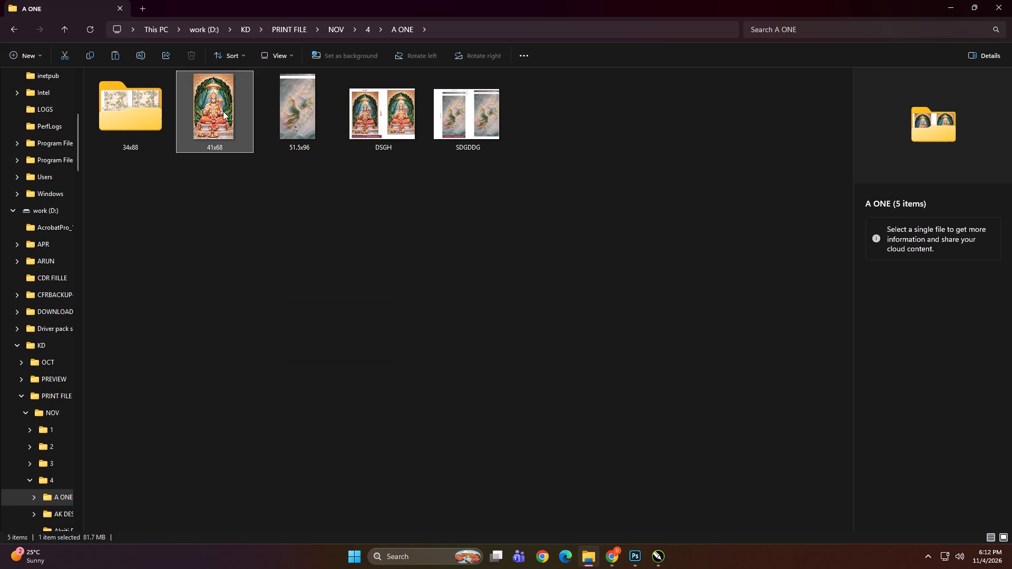
{"action": "left_click", "coordinate": [375, 125], "text": "ctrl"}
{"action": "key", "text": "ctrl+c"}
Open the Print > NOV > 4 folder on DIGITECH_SHAREDRIVE as the destination for the copied files.
{"action": "scroll", "coordinate": [4, 382], "scroll_direction": "up", "scroll_amount": 2}
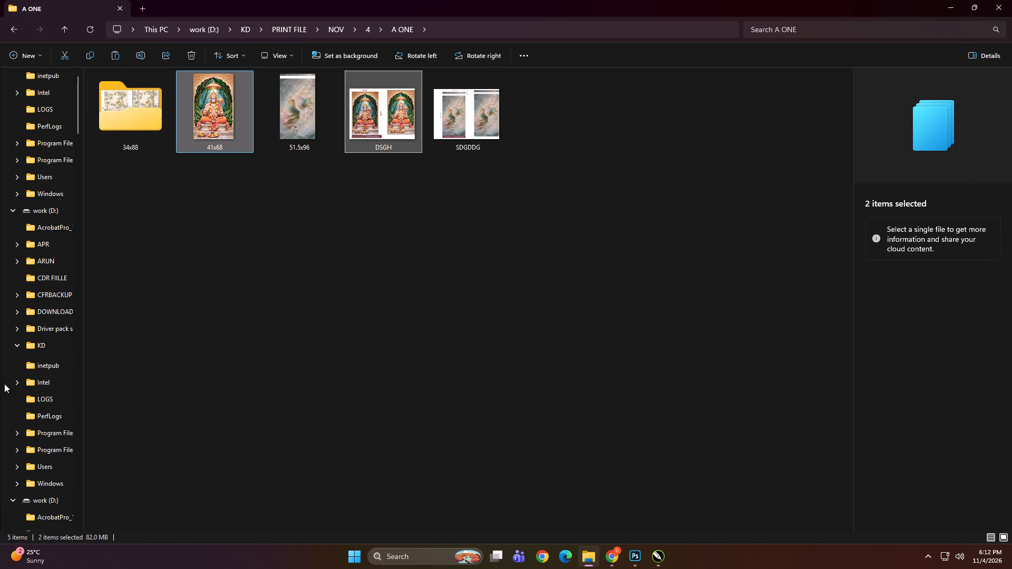
{"action": "scroll", "coordinate": [4, 384], "scroll_direction": "up", "scroll_amount": 3}
{"action": "double_click", "coordinate": [33, 331]}
{"action": "double_click", "coordinate": [122, 341]}
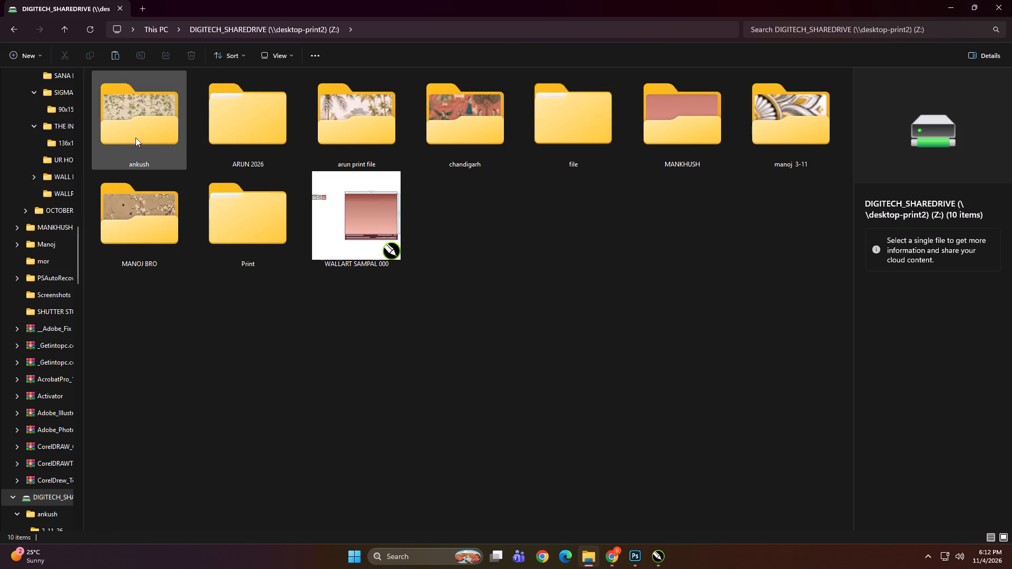
{"action": "left_click", "coordinate": [135, 135]}
{"action": "scroll", "coordinate": [83, 315], "scroll_direction": "up", "scroll_amount": 3}
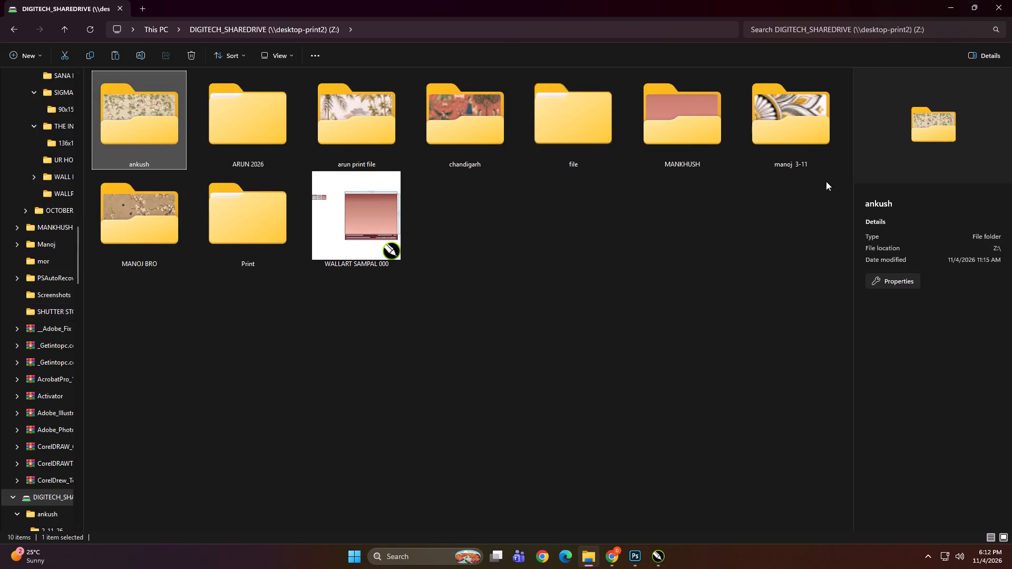
{"action": "double_click", "coordinate": [273, 215]}
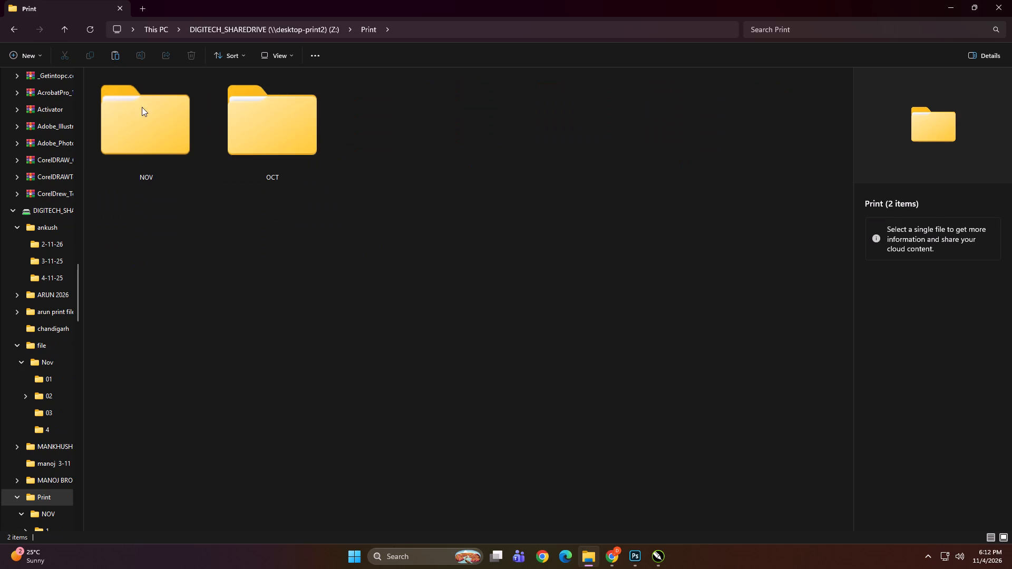
{"action": "double_click", "coordinate": [137, 107]}
{"action": "double_click", "coordinate": [581, 142]}
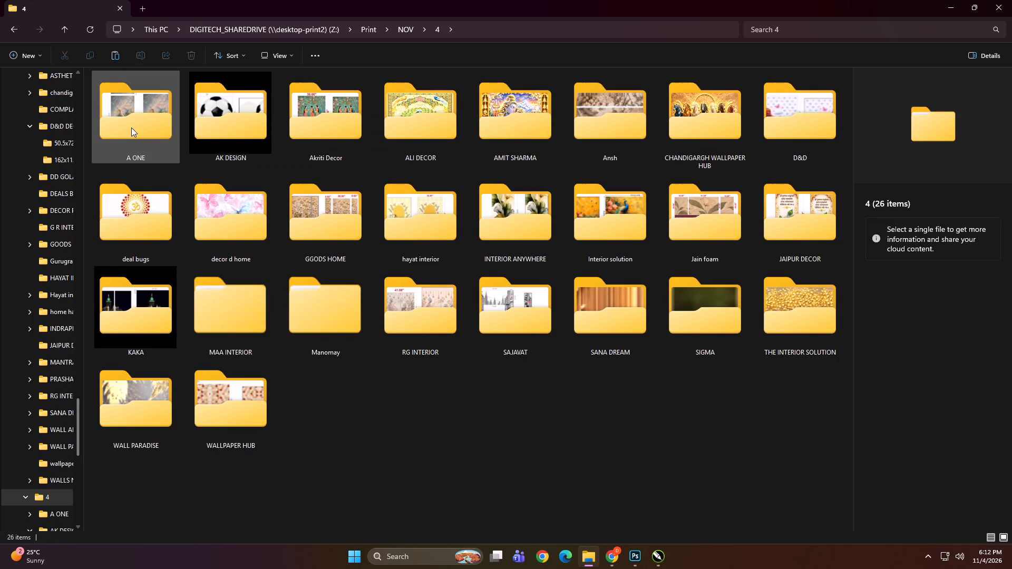
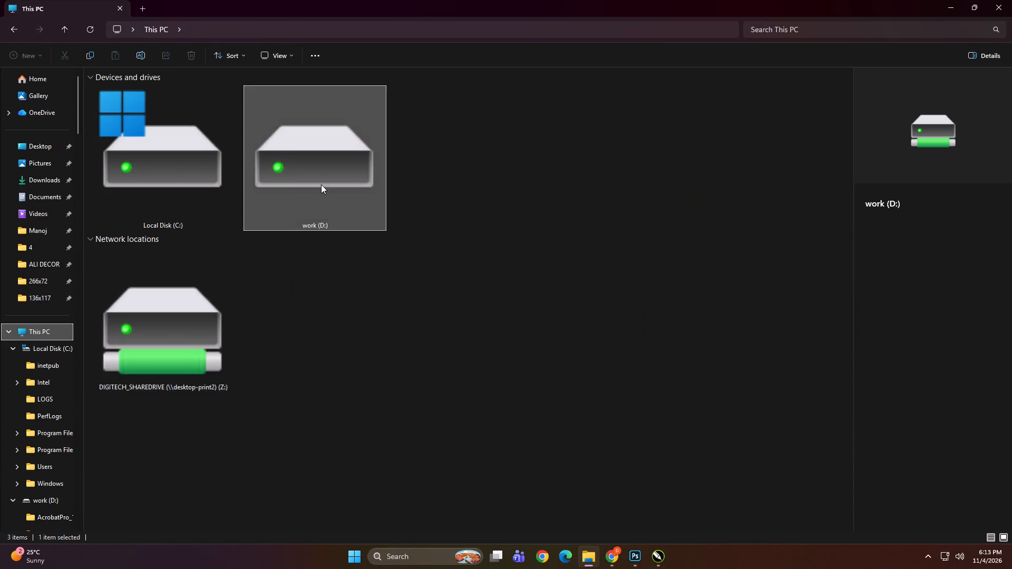
Copy the UR HOME folder from KD > PRINT FILE > NOV > 4 on the work (D:) drive.
{"action": "double_click", "coordinate": [281, 270]}
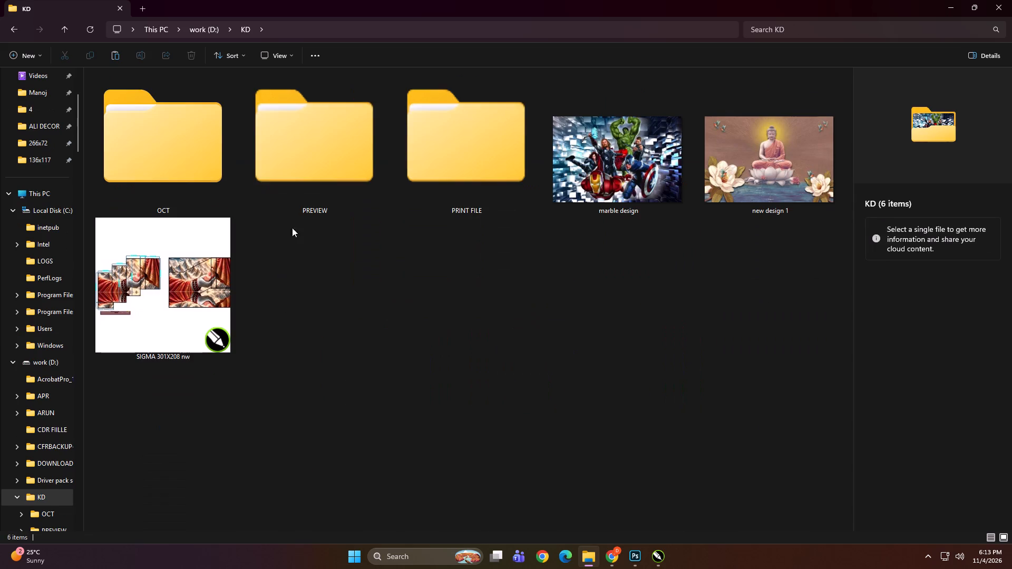
{"action": "double_click", "coordinate": [466, 141]}
{"action": "double_click", "coordinate": [203, 156]}
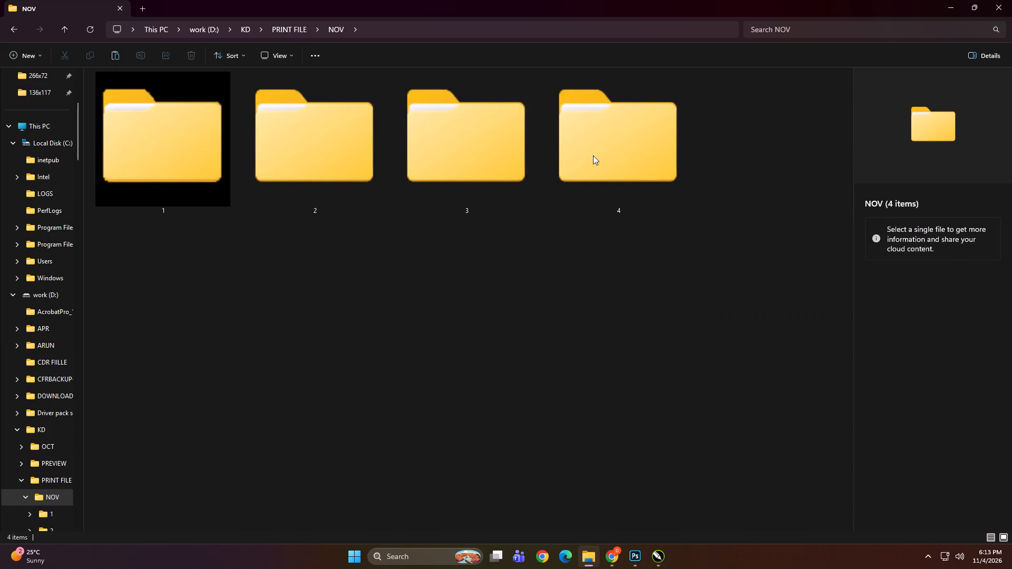
{"action": "double_click", "coordinate": [594, 155]}
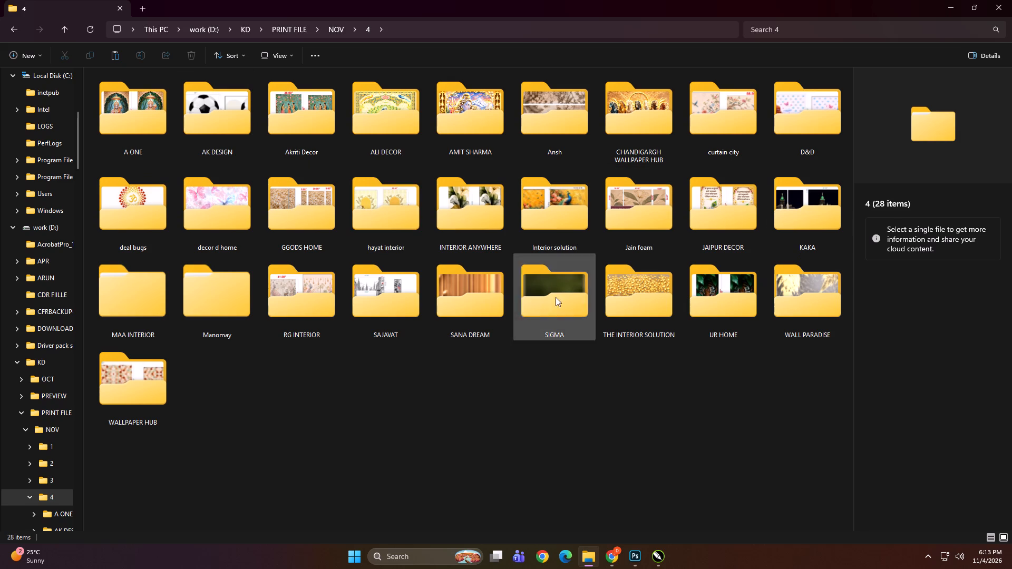
{"action": "left_click", "coordinate": [727, 293]}
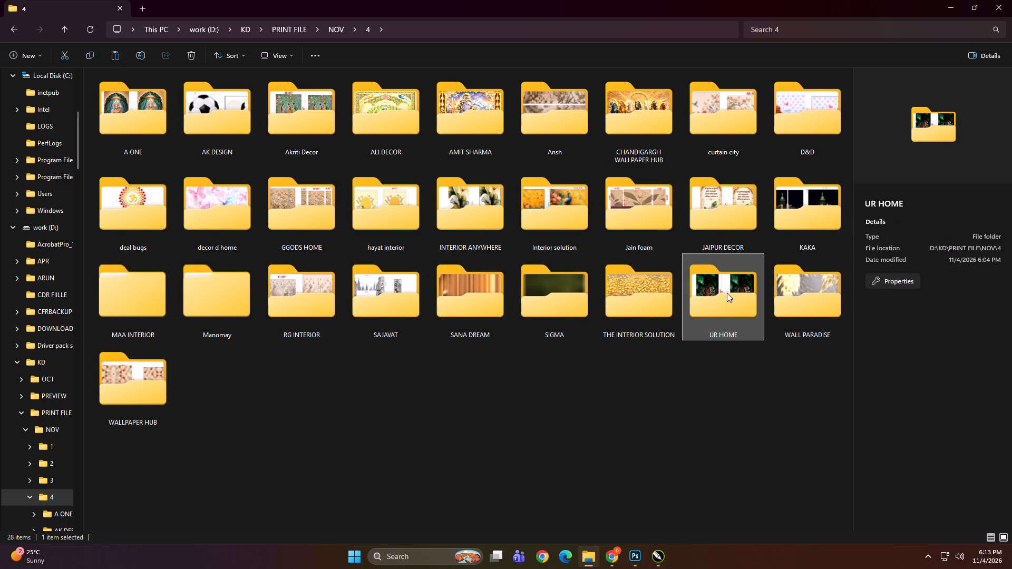
{"action": "key", "text": "ctrl+c"}
Go to DIGITECH_SHAREDRIVE (Z:) from This PC as the destination drive for the copied folder.
{"action": "scroll", "coordinate": [64, 365], "scroll_direction": "up", "scroll_amount": 5}
{"action": "left_click", "coordinate": [44, 325]}
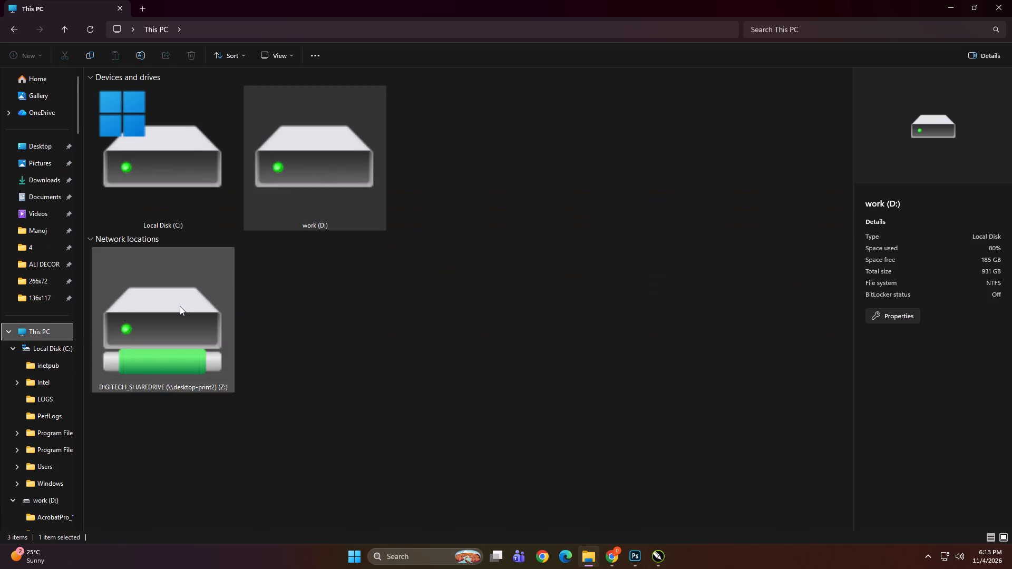
{"action": "double_click", "coordinate": [180, 306]}
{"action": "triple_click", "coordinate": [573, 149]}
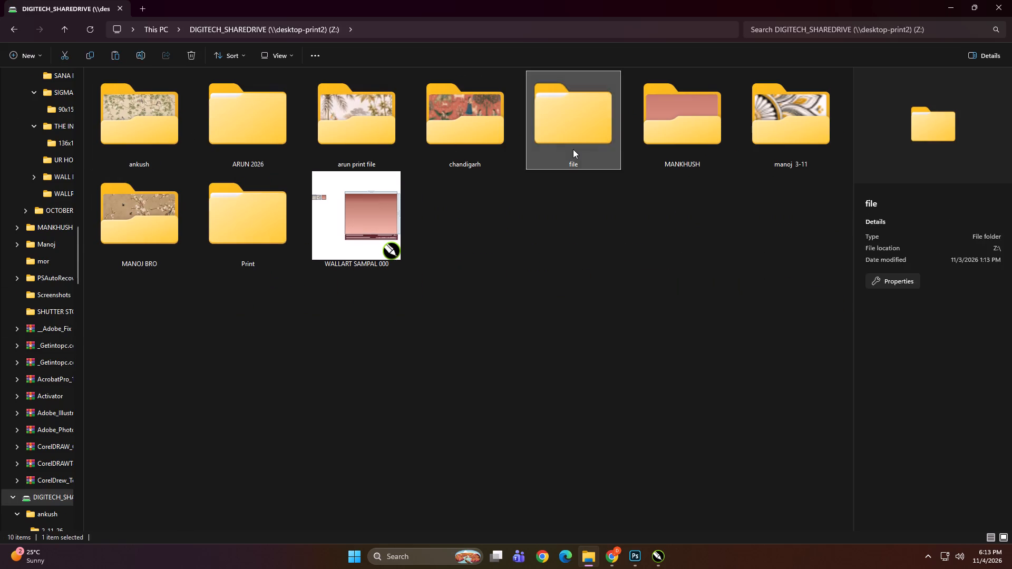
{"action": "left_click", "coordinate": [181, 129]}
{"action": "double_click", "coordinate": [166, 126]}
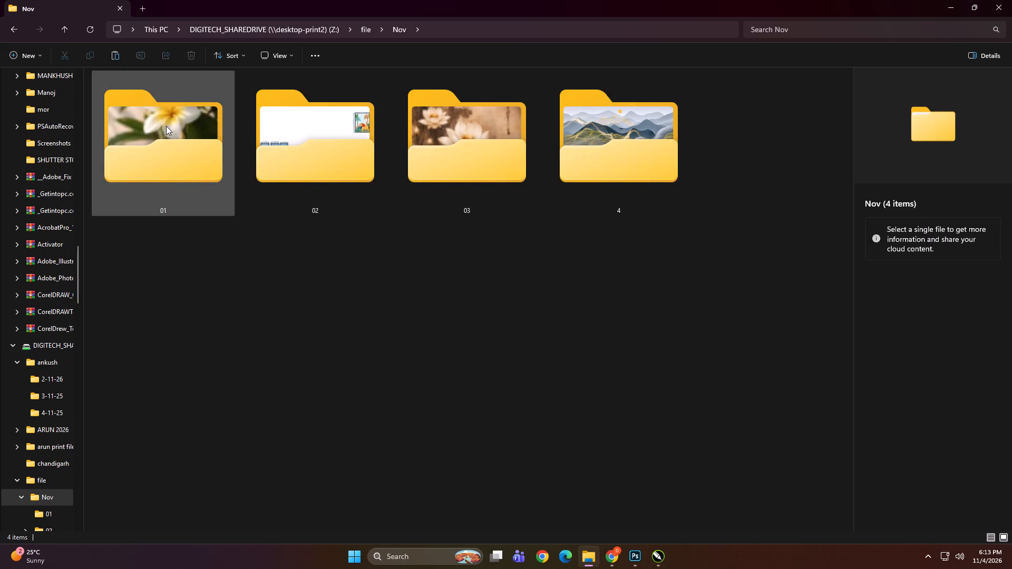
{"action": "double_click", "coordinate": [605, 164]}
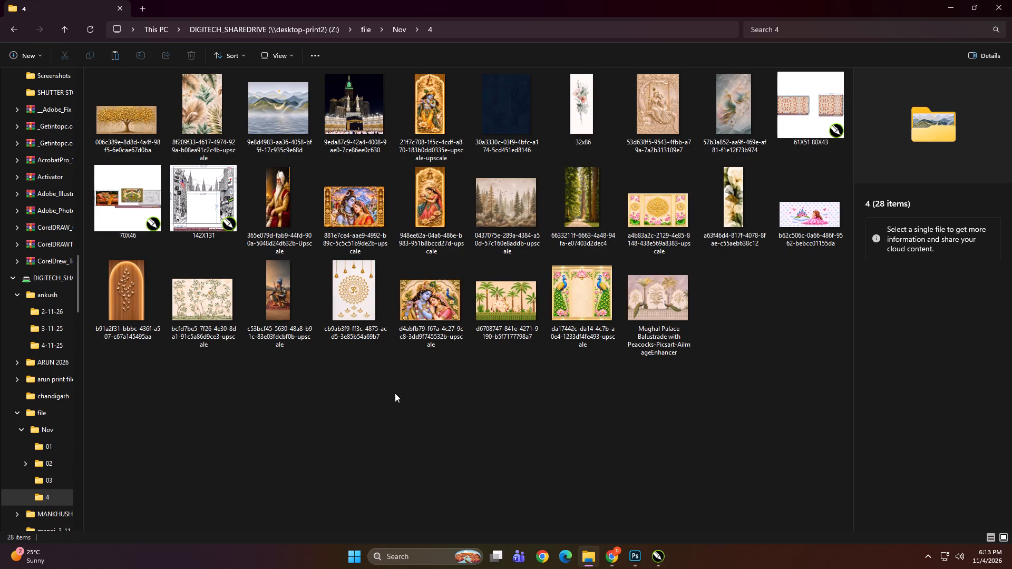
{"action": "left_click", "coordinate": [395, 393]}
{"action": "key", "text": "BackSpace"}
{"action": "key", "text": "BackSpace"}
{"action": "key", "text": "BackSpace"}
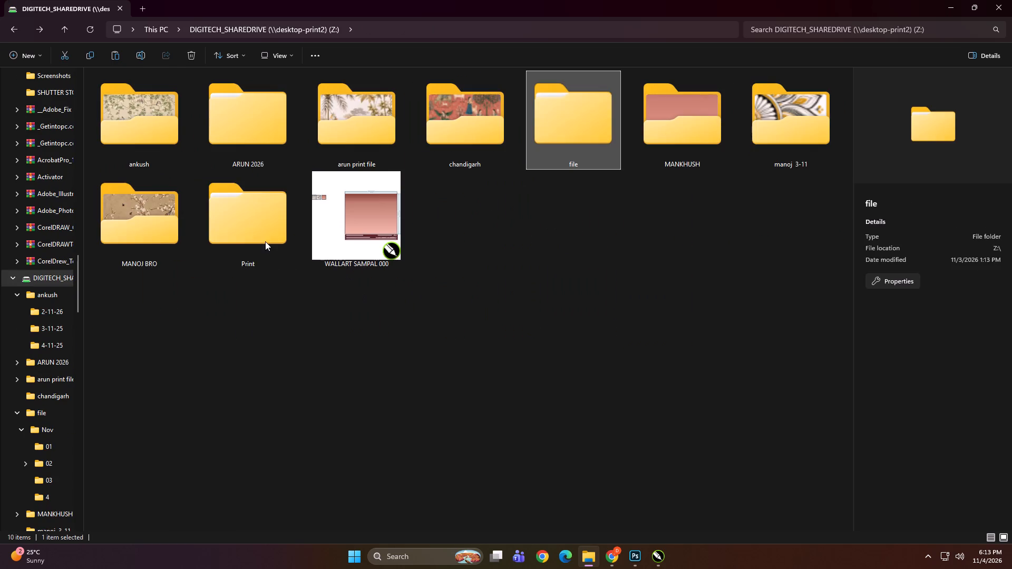
Paste the copied UR HOME folder into Print > NOV > 4 on DIGITECH_SHAREDRIVE.
{"action": "double_click", "coordinate": [265, 241]}
{"action": "double_click", "coordinate": [153, 128]}
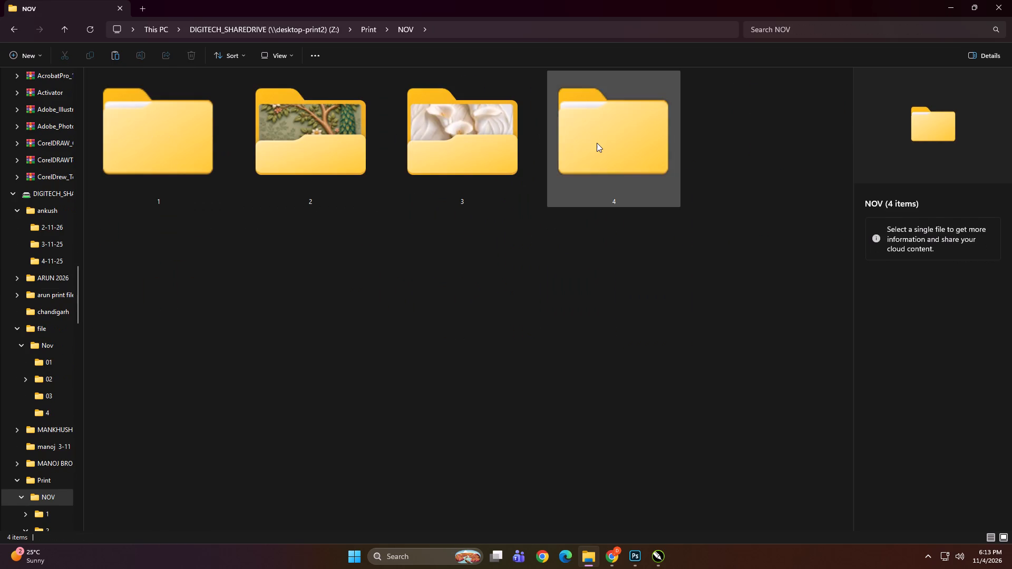
{"action": "double_click", "coordinate": [597, 143]}
{"action": "scroll", "coordinate": [429, 407], "scroll_direction": "down", "scroll_amount": 7, "text": "ctrl"}
{"action": "right_click", "coordinate": [417, 333]}
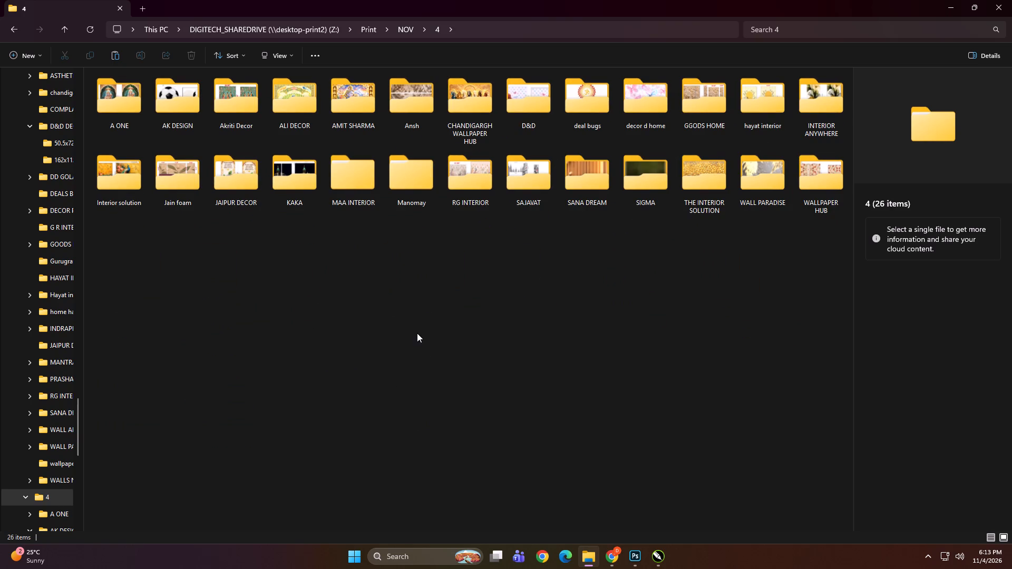
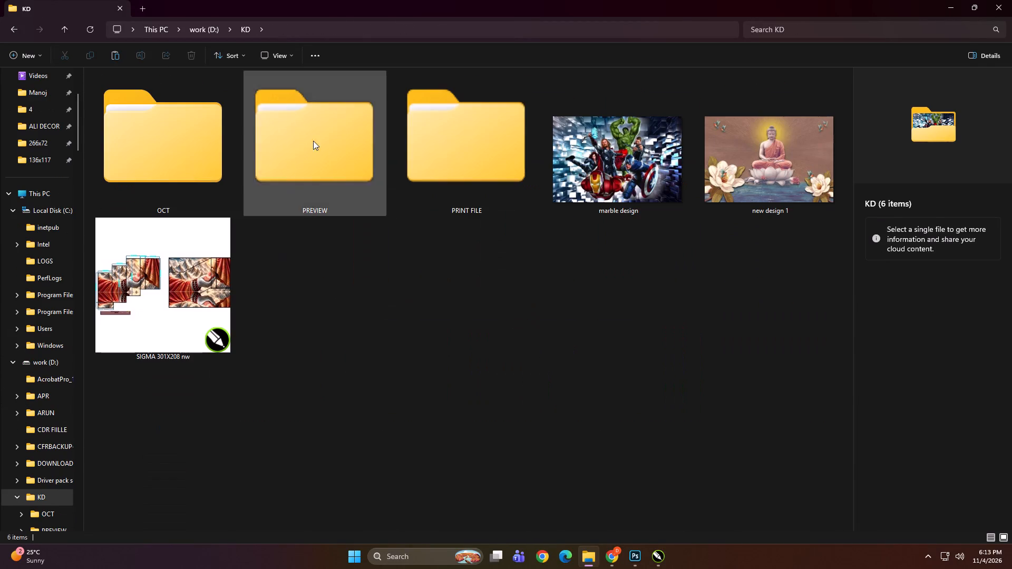
Open the PRINT FILE > NOV > 4 folder inside KD on the work (D:) drive.
{"action": "double_click", "coordinate": [459, 124]}
{"action": "left_click", "coordinate": [202, 131]}
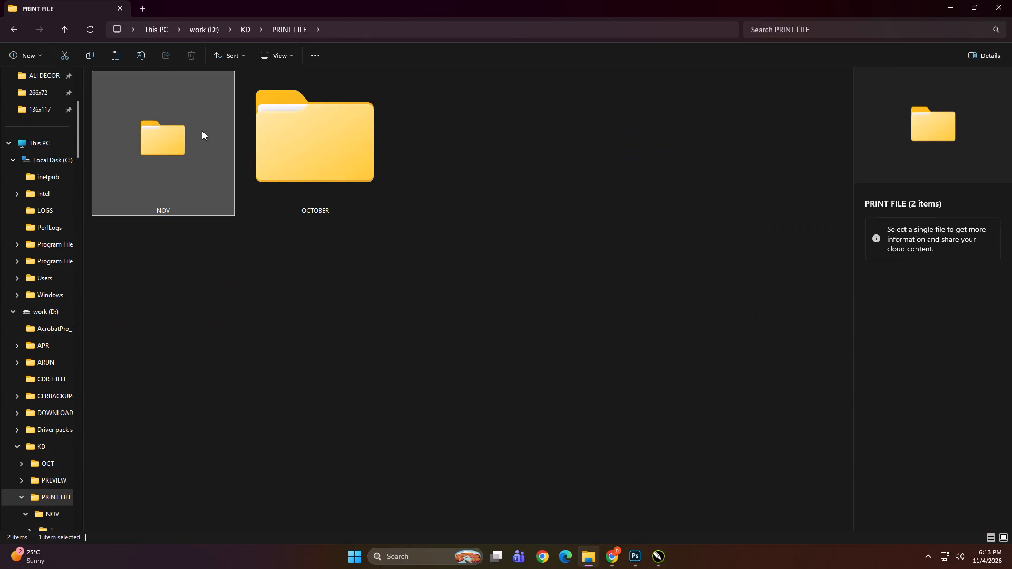
{"action": "left_click", "coordinate": [202, 131]}
{"action": "left_click", "coordinate": [548, 127]}
{"action": "left_click", "coordinate": [551, 127]}
{"action": "double_click", "coordinate": [572, 149]}
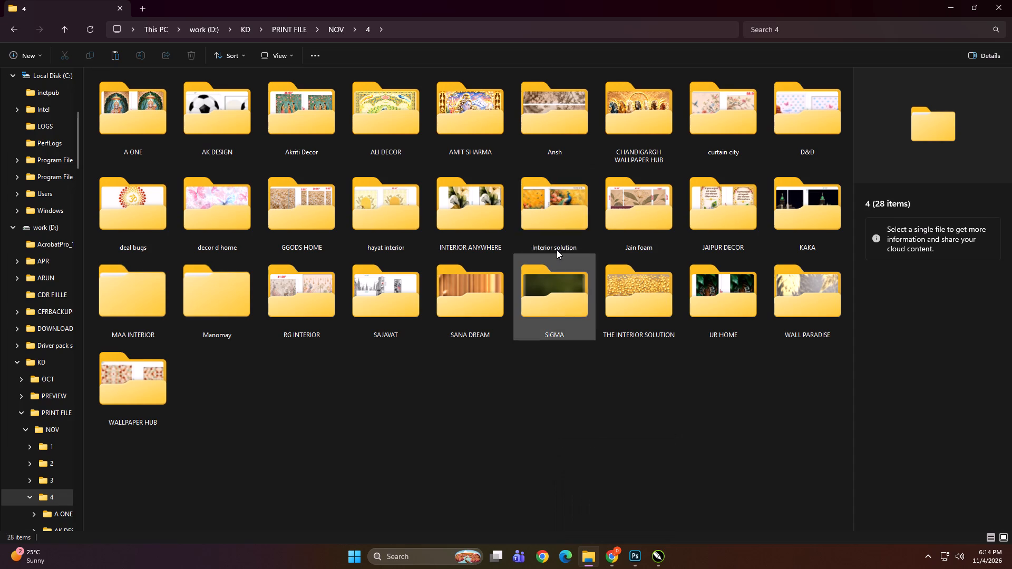
Copy the 79x24 NW and SFDG files from the Jain foam folder in PRINT FILE > NOV > 4.
{"action": "left_click", "coordinate": [543, 220]}
{"action": "double_click", "coordinate": [615, 230]}
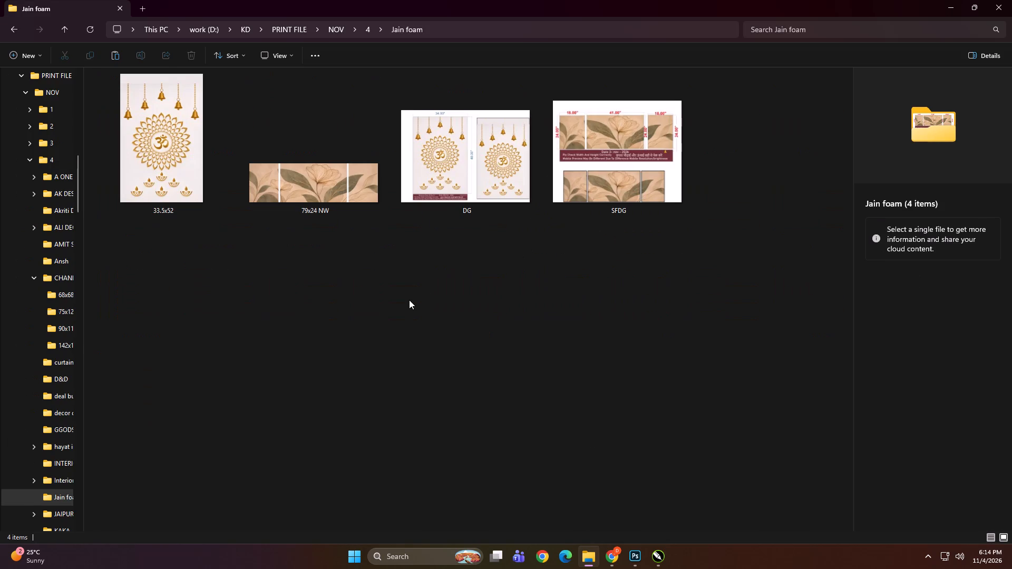
{"action": "scroll", "coordinate": [409, 300], "scroll_direction": "up", "scroll_amount": 6, "text": "ctrl"}
{"action": "left_click", "coordinate": [323, 189]}
{"action": "left_click", "coordinate": [600, 180], "text": "ctrl"}
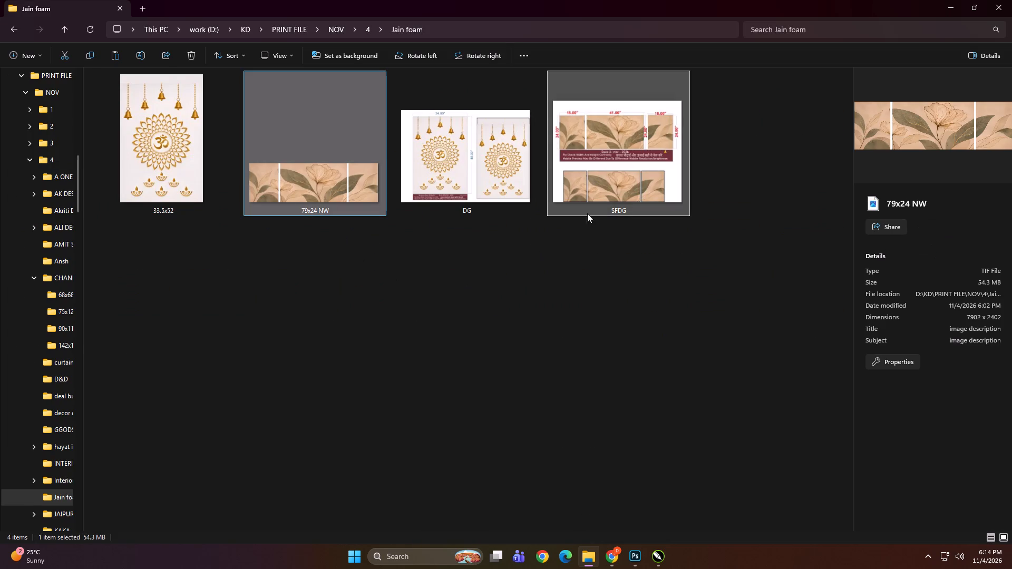
{"action": "key", "text": "ctrl+c"}
Open the Print > NOV > 4 folder on DIGITECH_SHAREDRIVE (Z:) as the destination for the copied Jain foam files.
{"action": "scroll", "coordinate": [37, 366], "scroll_direction": "up", "scroll_amount": 6}
{"action": "left_click", "coordinate": [43, 330]}
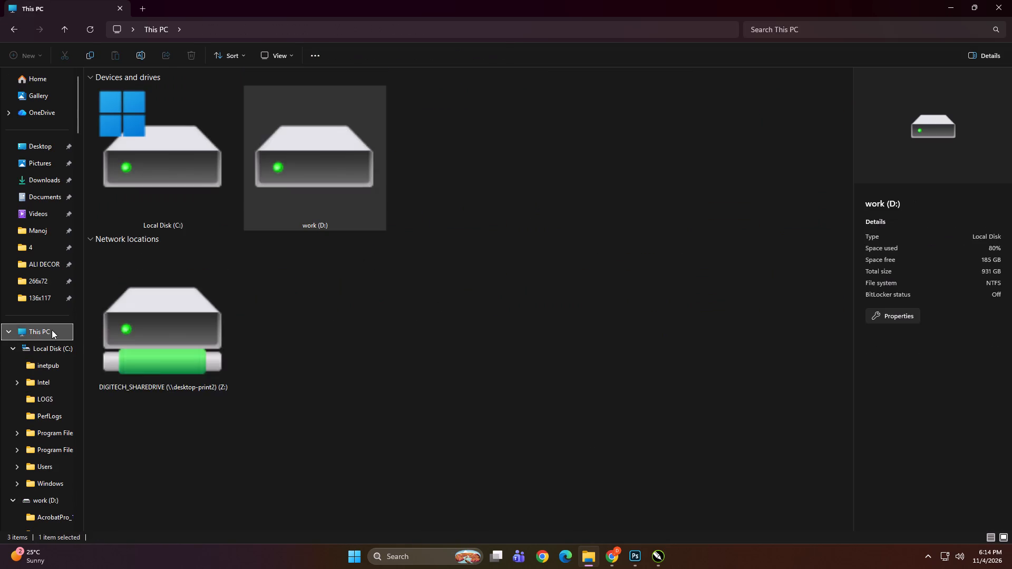
{"action": "double_click", "coordinate": [129, 320]}
{"action": "double_click", "coordinate": [230, 231]}
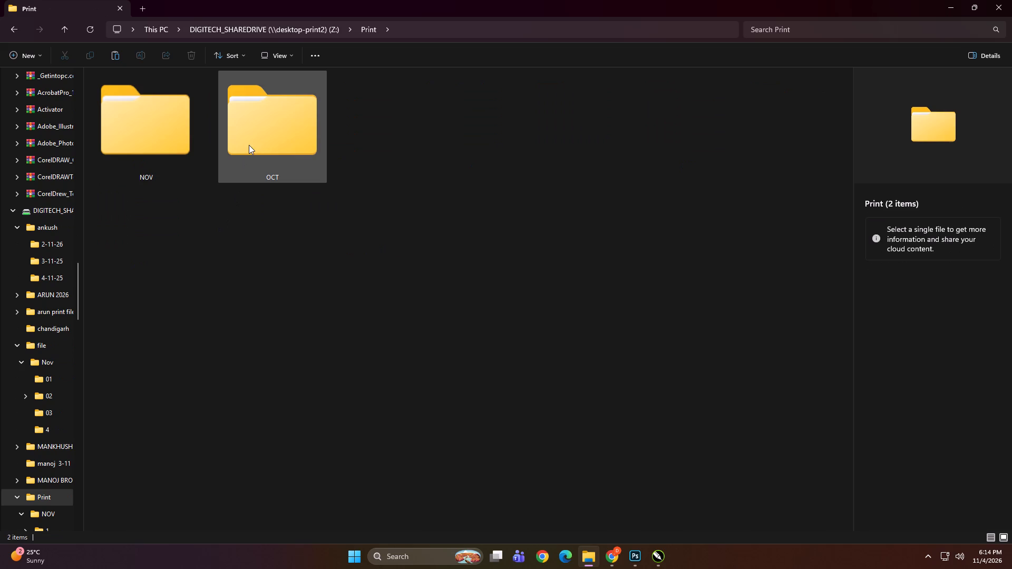
{"action": "triple_click", "coordinate": [193, 134]}
{"action": "double_click", "coordinate": [618, 133]}
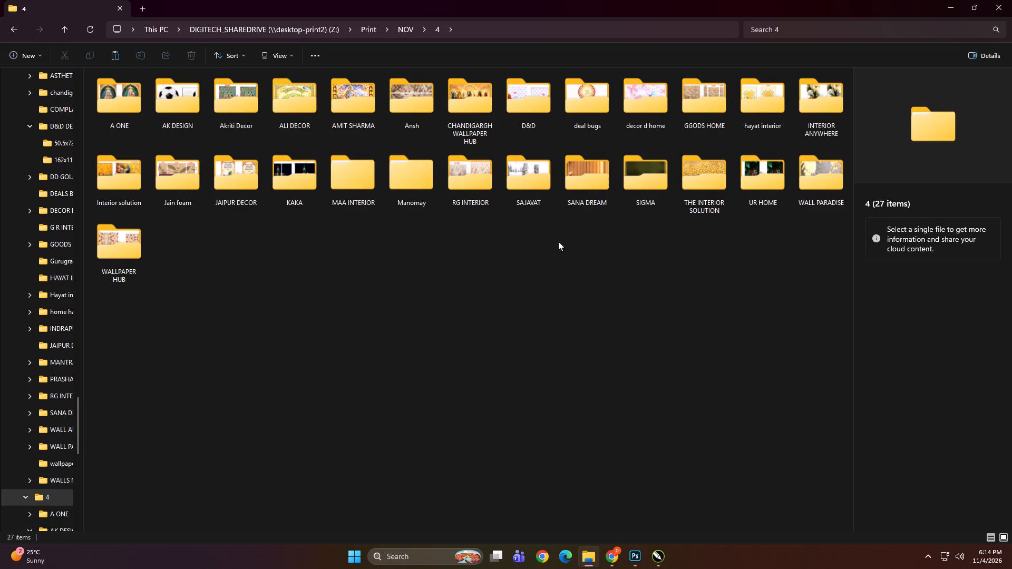
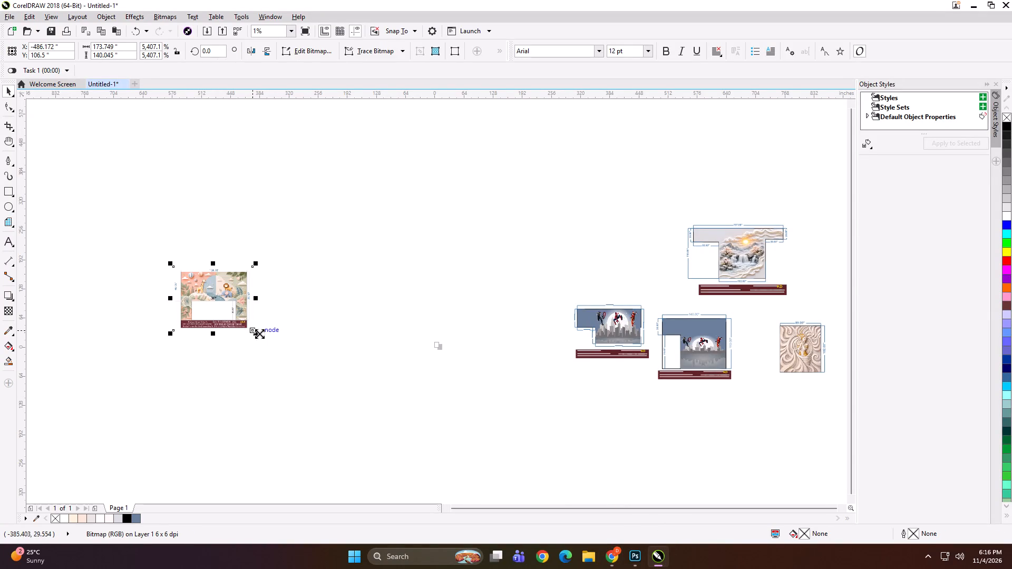
Enlarge the imported giraffe-and-lion preview bitmap proportionally to about 442 × 356 inches and shift it slightly up and left, clear of the other designs.
{"action": "left_click", "coordinate": [255, 333], "text": "shift"}
{"action": "left_click_drag", "start_coordinate": [255, 333], "coordinate": [301, 372], "text": "shift"}
{"action": "left_click_drag", "start_coordinate": [254, 334], "coordinate": [315, 389], "text": "shift"}
{"action": "left_click", "coordinate": [385, 321]}
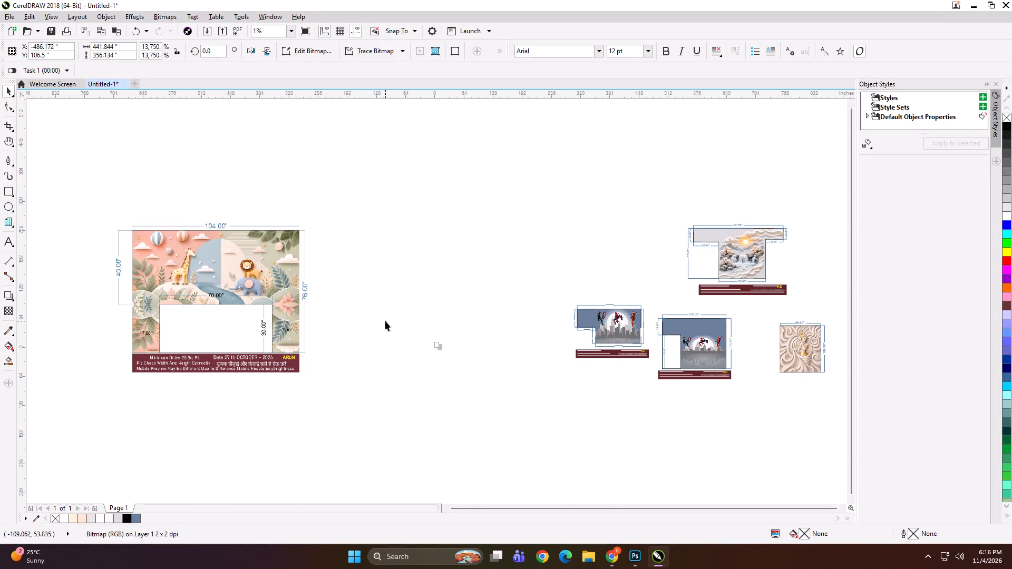
{"action": "left_click_drag", "start_coordinate": [267, 267], "coordinate": [262, 255]}
{"action": "left_click_drag", "start_coordinate": [247, 239], "coordinate": [242, 238]}
{"action": "left_click", "coordinate": [368, 254]}
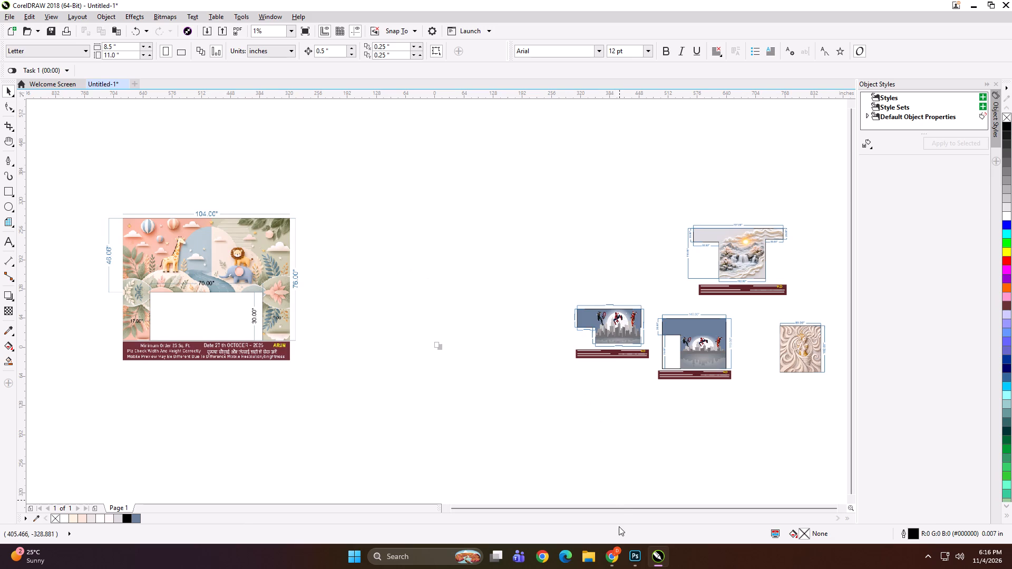
Switch to WhatsApp Business in Chrome, where the giraffe-and-lion wallpaper preview is open.
{"action": "left_click", "coordinate": [617, 551]}
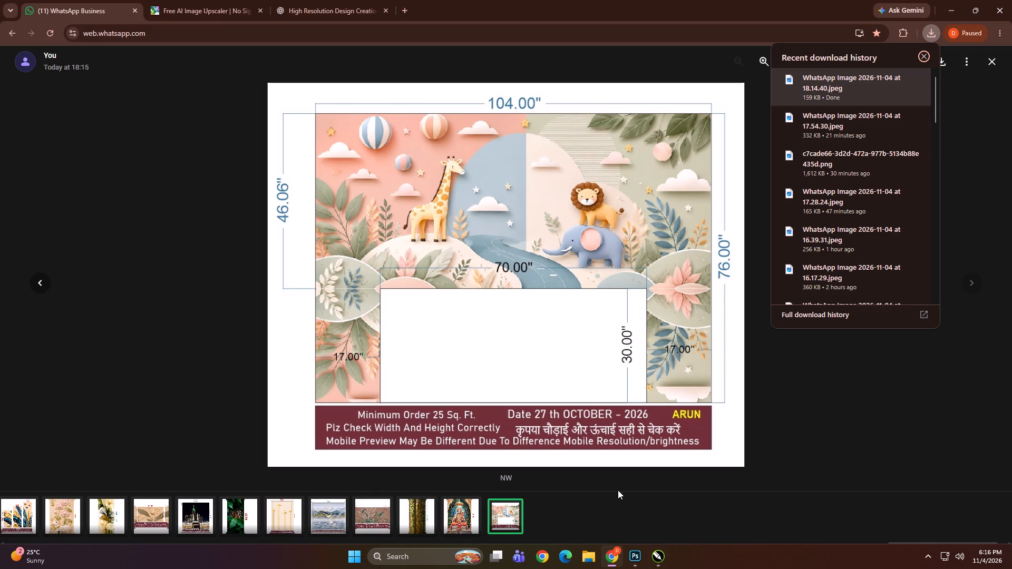